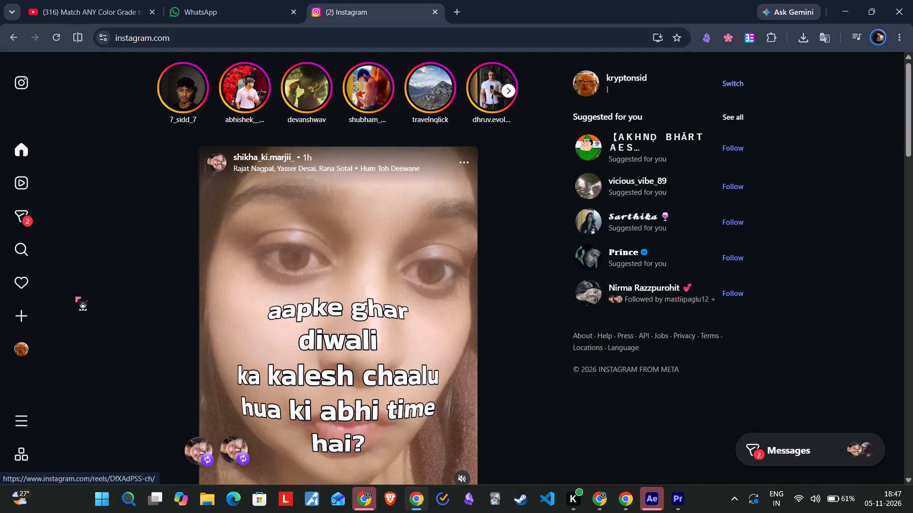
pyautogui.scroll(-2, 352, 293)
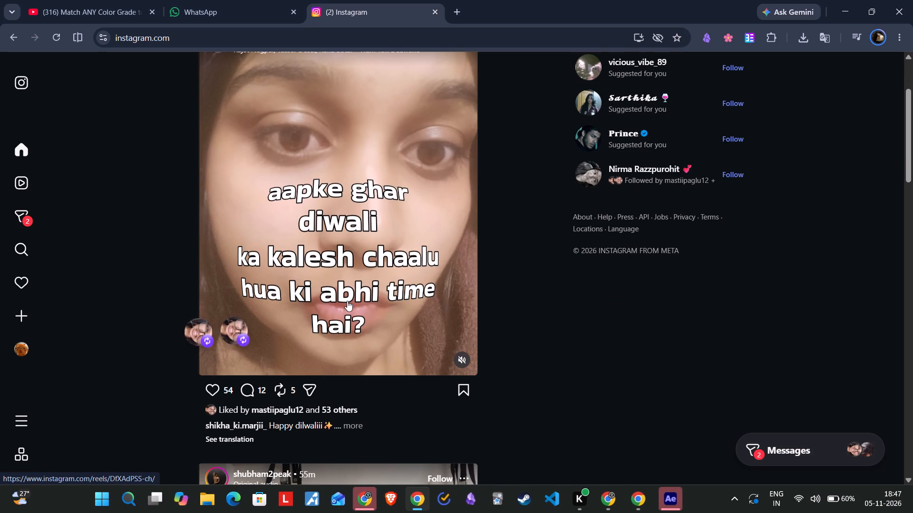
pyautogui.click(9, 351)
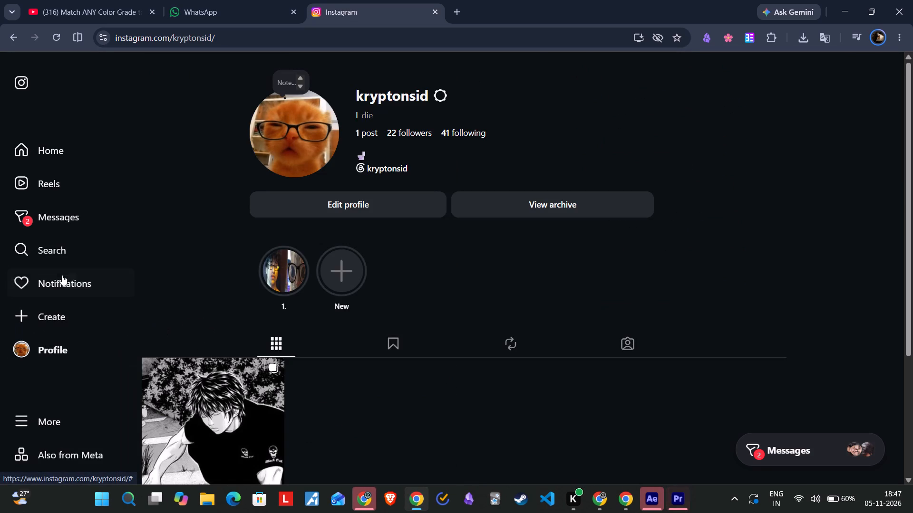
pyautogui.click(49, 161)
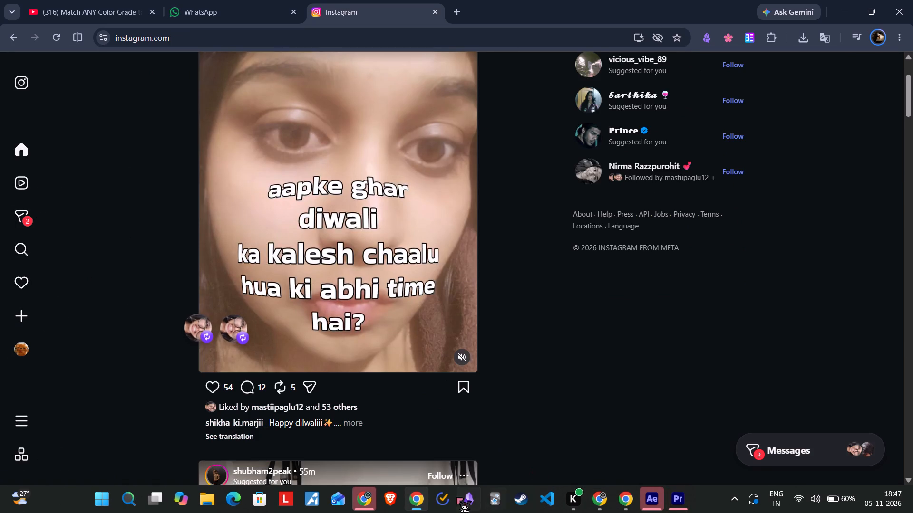
# Switch to the other browser window and preview the first reel in the saved Instagram collection "ideas".
pyautogui.click(425, 497)
pyautogui.click(420, 497)
pyautogui.click(420, 497)
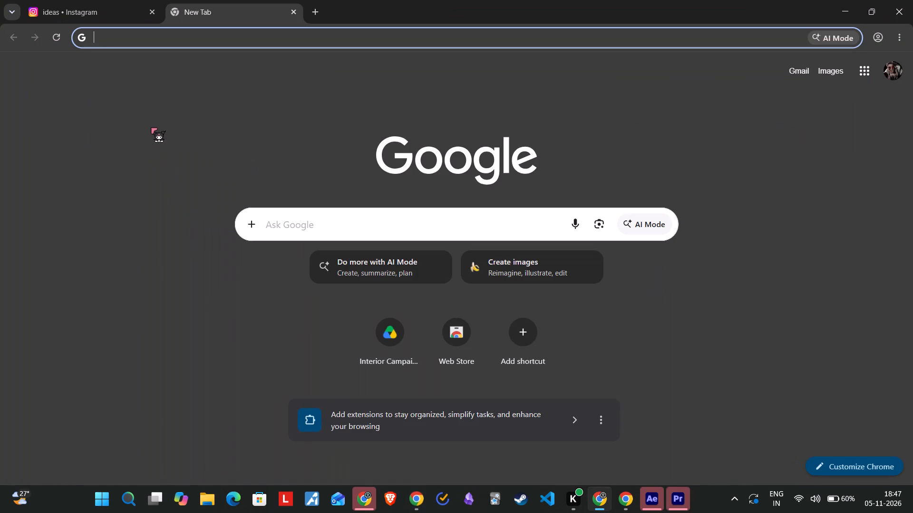
pyautogui.click(53, 0)
pyautogui.scroll(3, 290, 266)
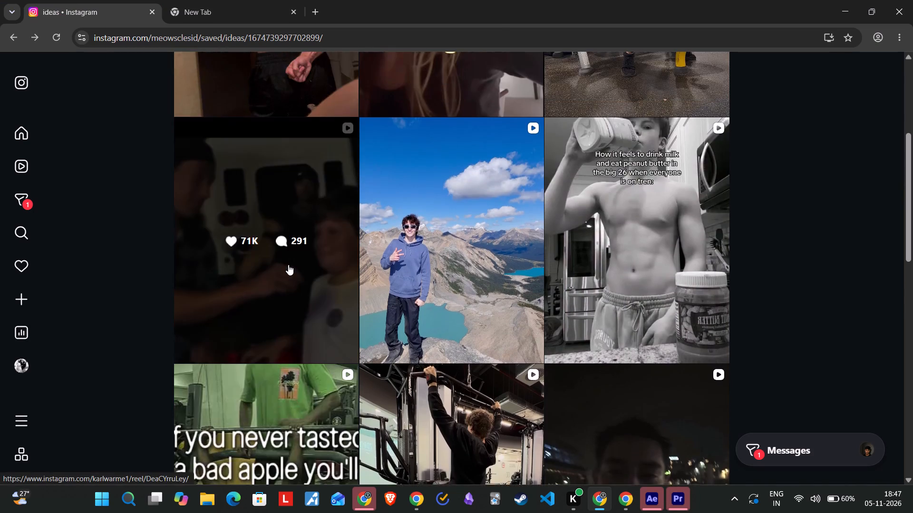
pyautogui.scroll(5, 308, 253)
pyautogui.click(304, 298)
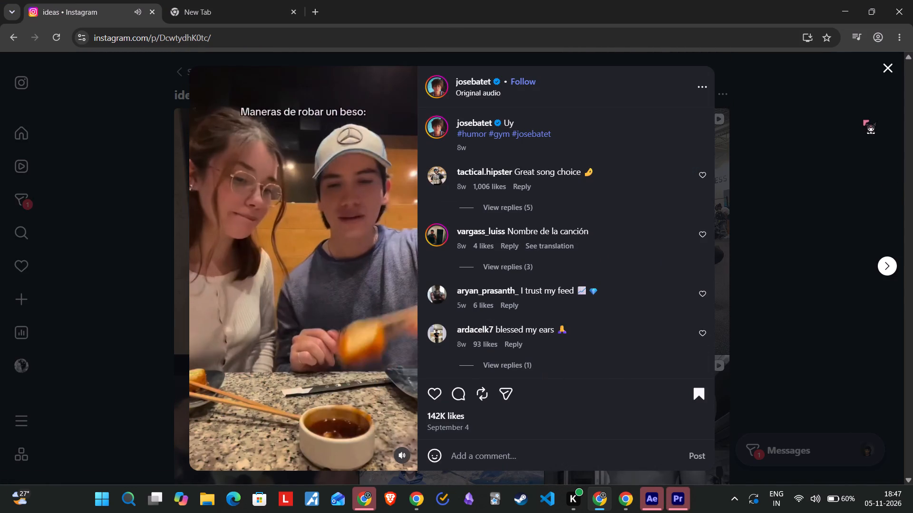
pyautogui.click(878, 69)
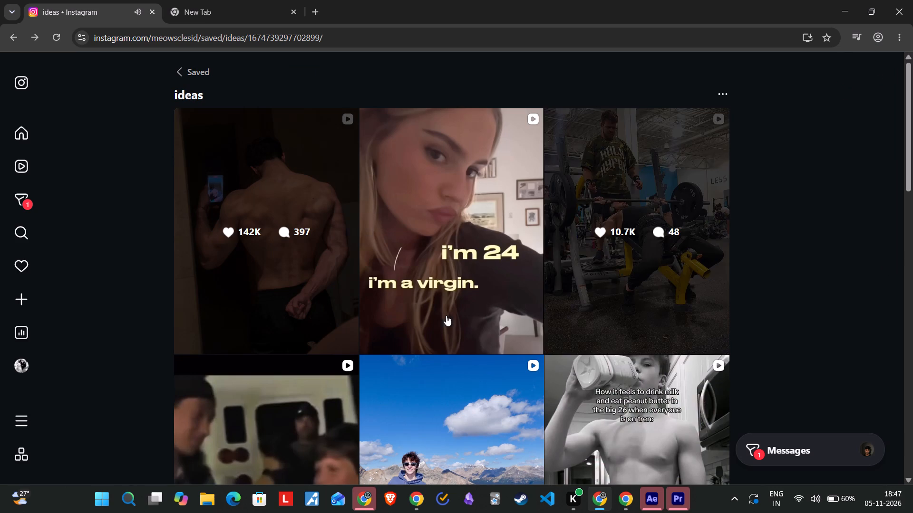
# Open the "i'm 24" reel in the ideas collection, copy its link to the clipboard, and pause the video.
pyautogui.click(446, 315)
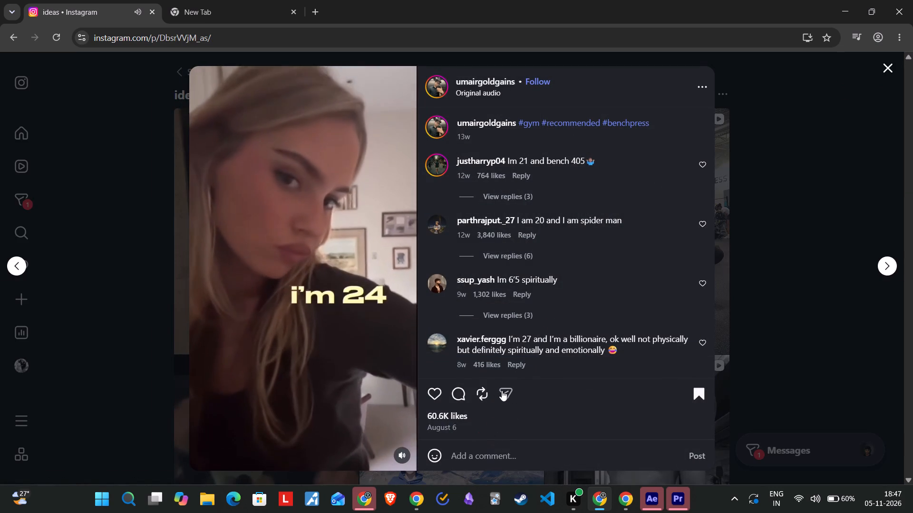
pyautogui.click(503, 391)
pyautogui.click(582, 141)
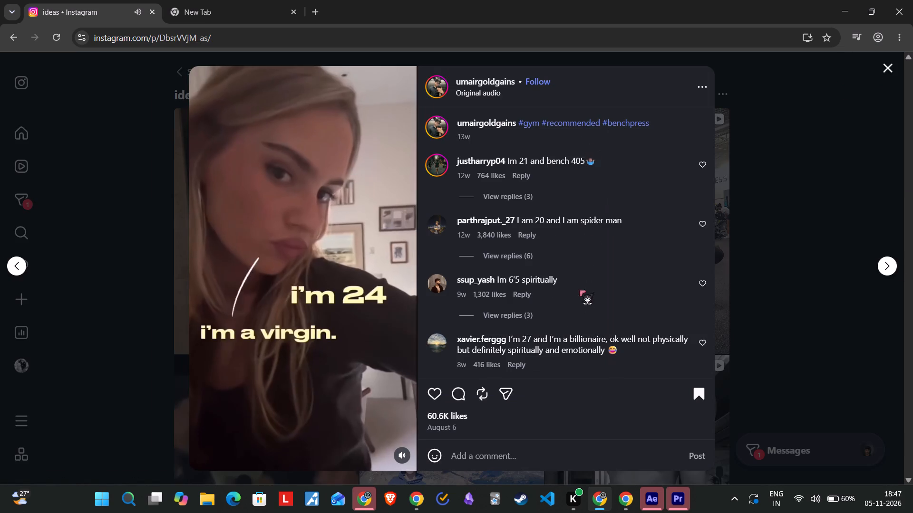
pyautogui.click(513, 391)
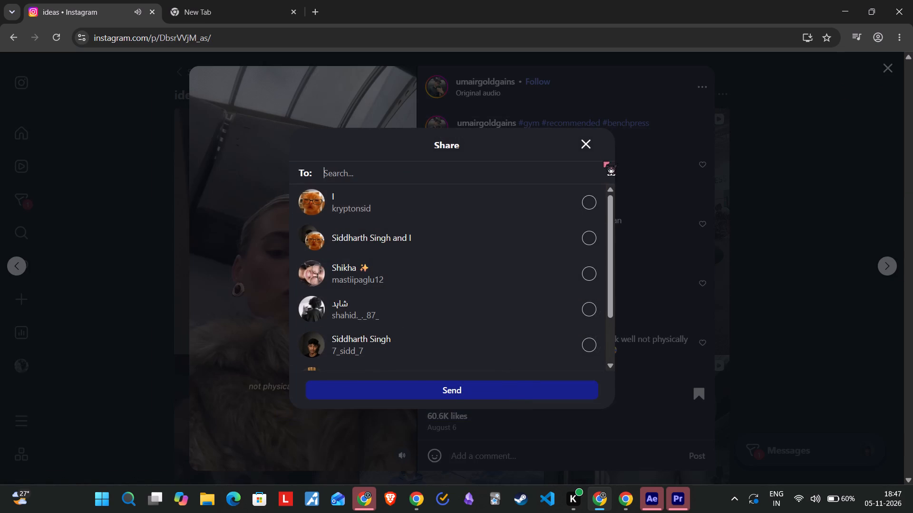
pyautogui.click(593, 152)
pyautogui.click(707, 88)
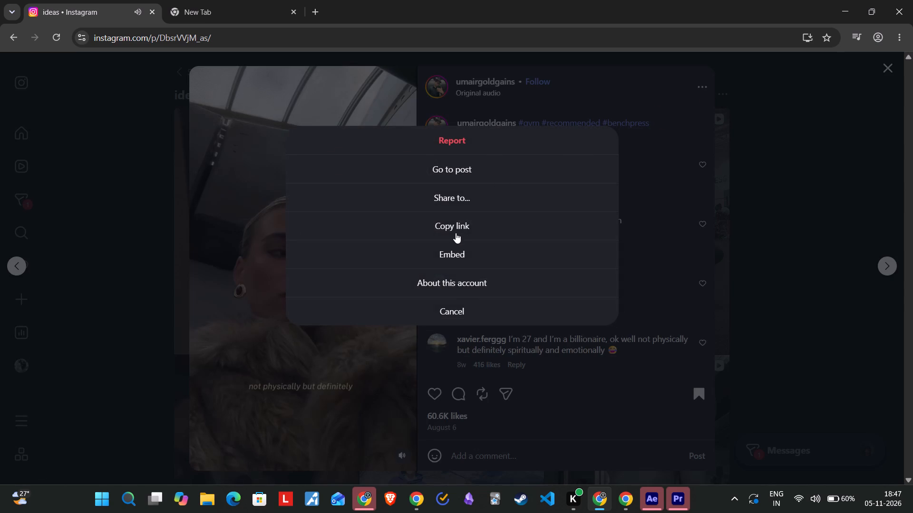
pyautogui.click(456, 233)
pyautogui.click(398, 447)
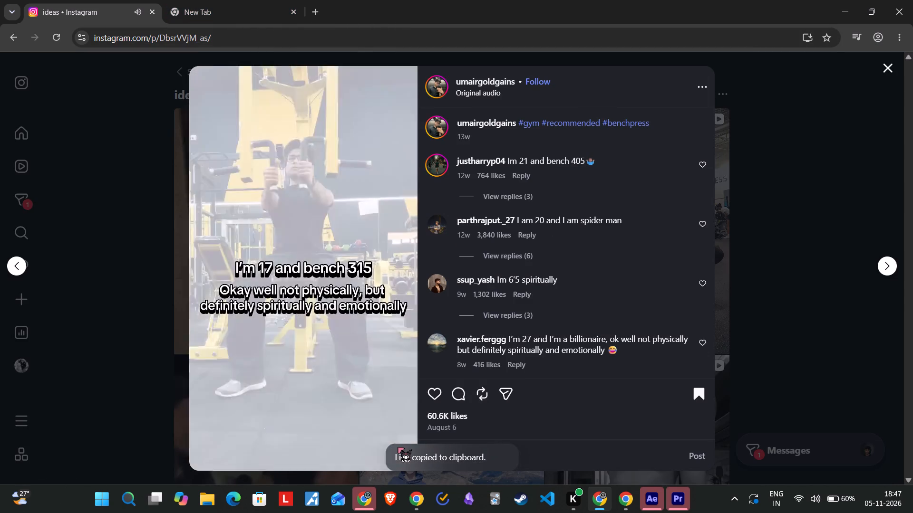
pyautogui.click(375, 424)
# Search Google for "instagram link download" in the empty browser tab.
pyautogui.click(248, 10)
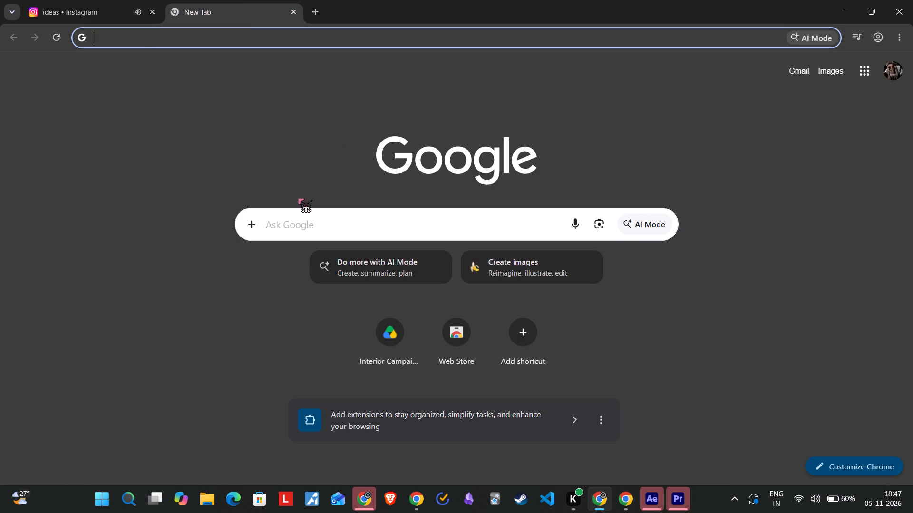
pyautogui.click(310, 229)
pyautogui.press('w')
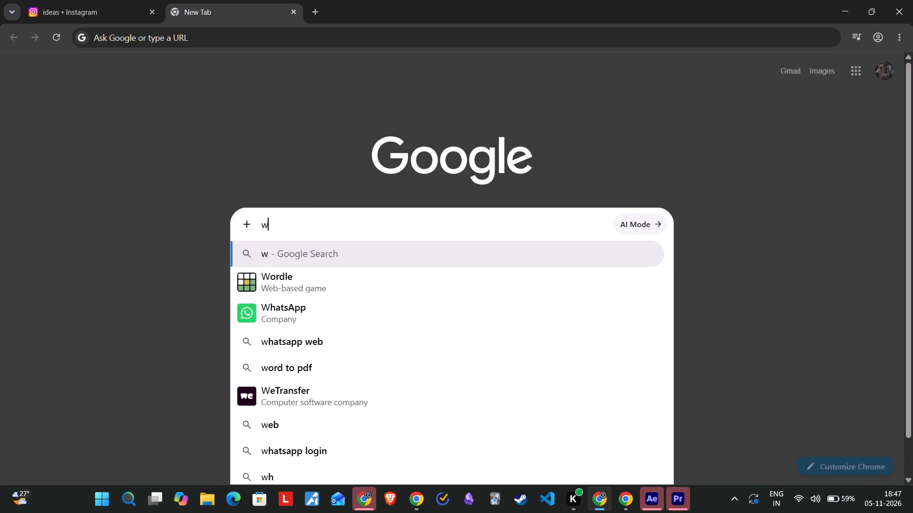
pyautogui.press('BackSpace')
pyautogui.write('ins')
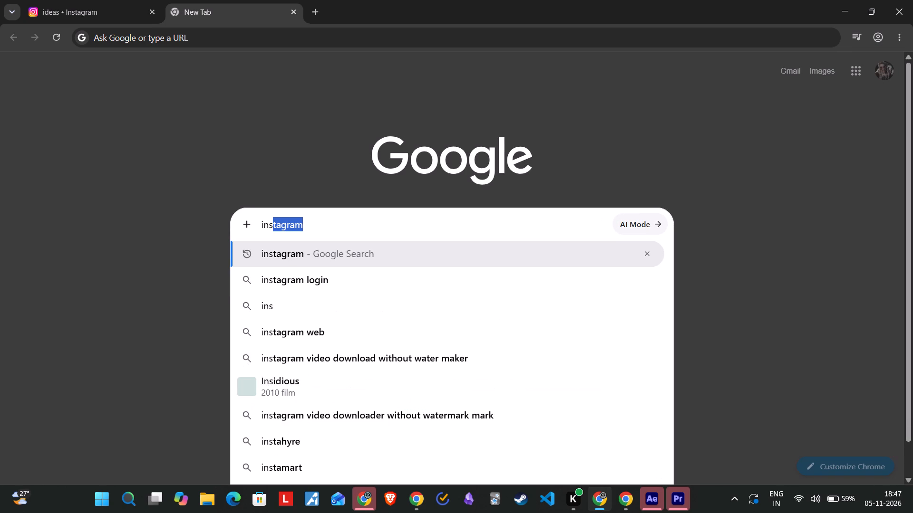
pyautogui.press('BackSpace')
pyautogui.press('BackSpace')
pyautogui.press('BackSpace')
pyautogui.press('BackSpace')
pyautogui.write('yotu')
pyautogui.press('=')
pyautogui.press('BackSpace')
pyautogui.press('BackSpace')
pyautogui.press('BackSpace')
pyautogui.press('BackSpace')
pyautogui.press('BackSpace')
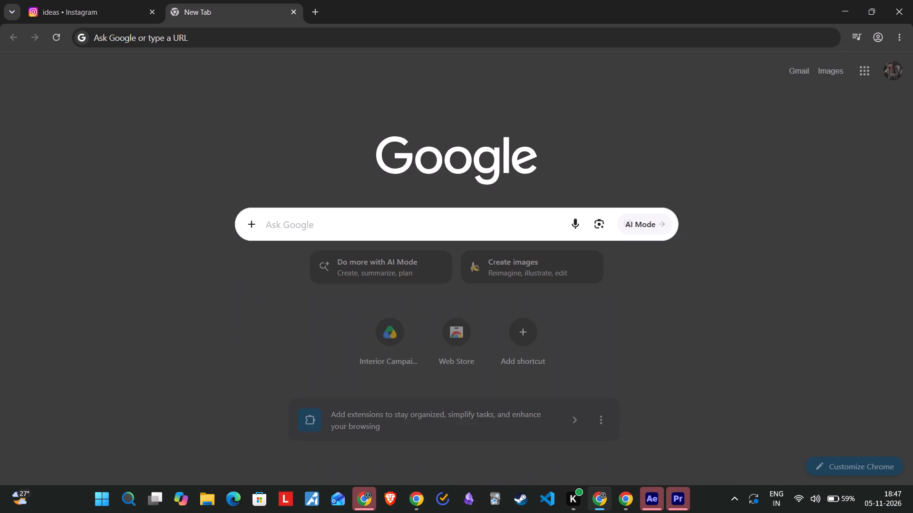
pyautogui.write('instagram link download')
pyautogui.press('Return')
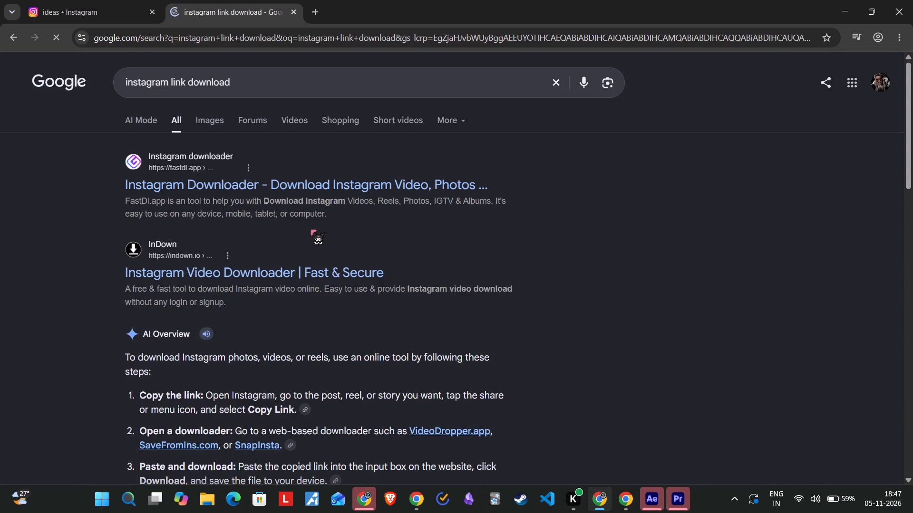
# Open the FastDl Instagram Downloader site, submit the copied reel link, and dismiss the advertisement.
pyautogui.click(292, 182)
pyautogui.click(337, 212)
pyautogui.click(334, 256)
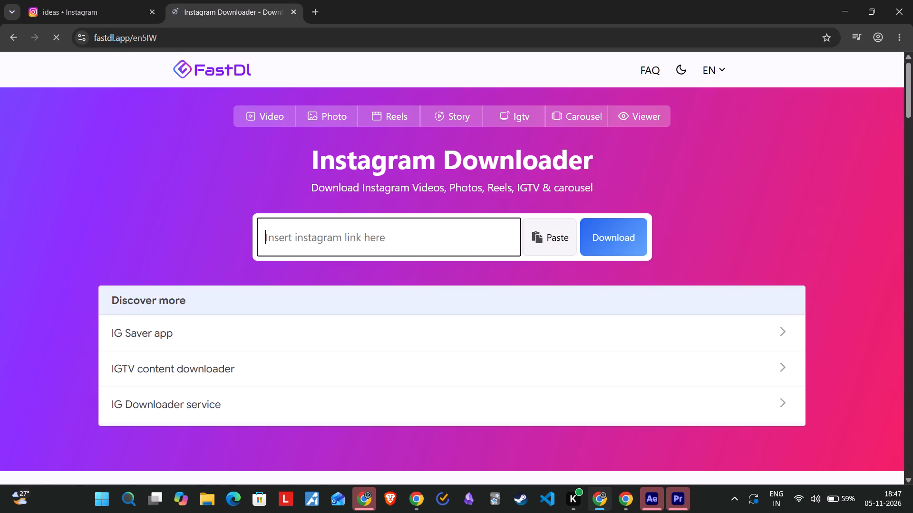
pyautogui.hotkey('ctrl', 'v')
pyautogui.click(608, 238)
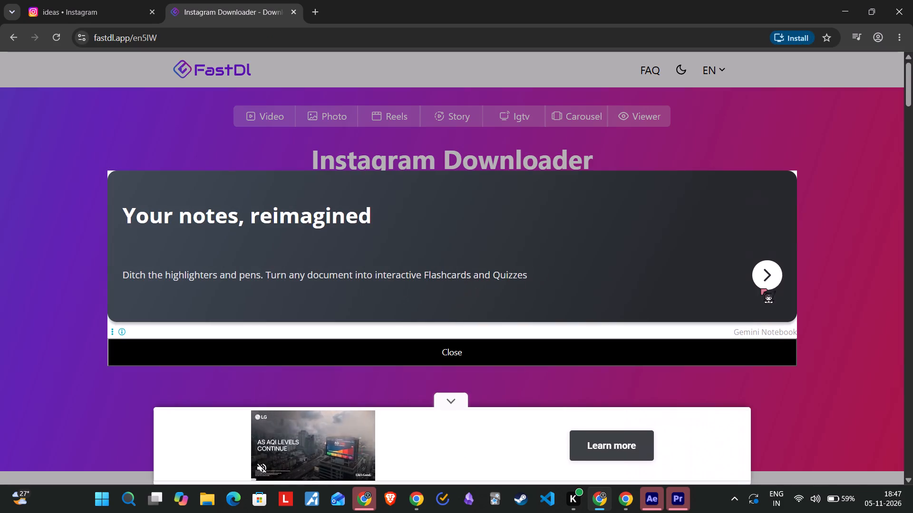
pyautogui.click(468, 360)
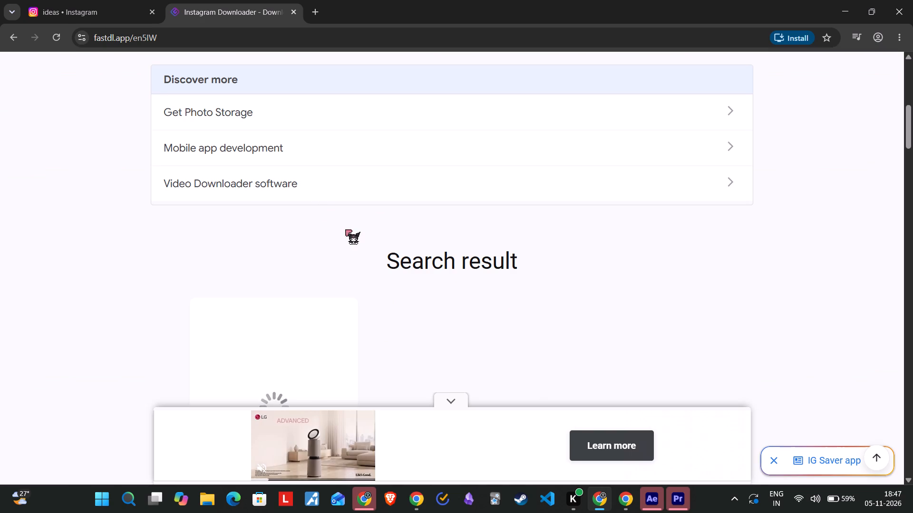
# Download the reel's video from the FastDl search result.
pyautogui.scroll(1, 411, 262)
pyautogui.scroll(-6, 409, 262)
pyautogui.click(433, 323)
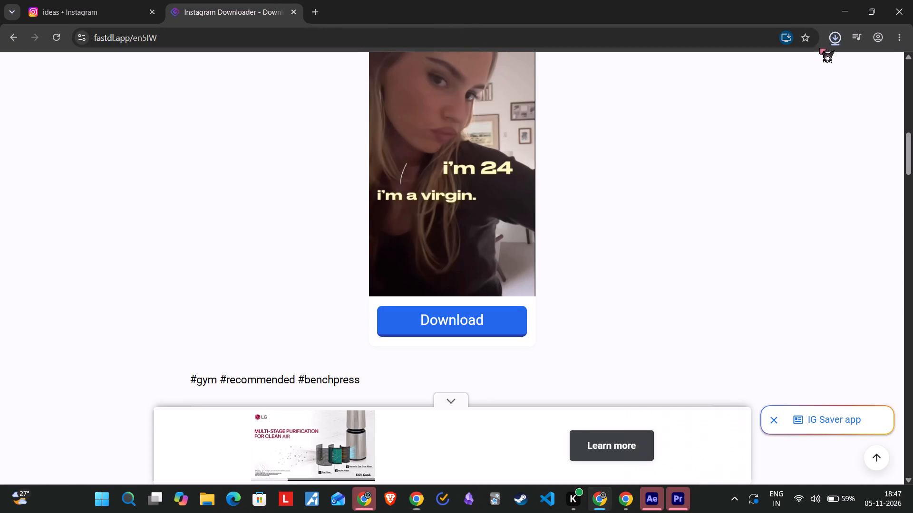
# Play the downloaded reel in Media Player to check it, and minimize the player.
pyautogui.click(778, 73)
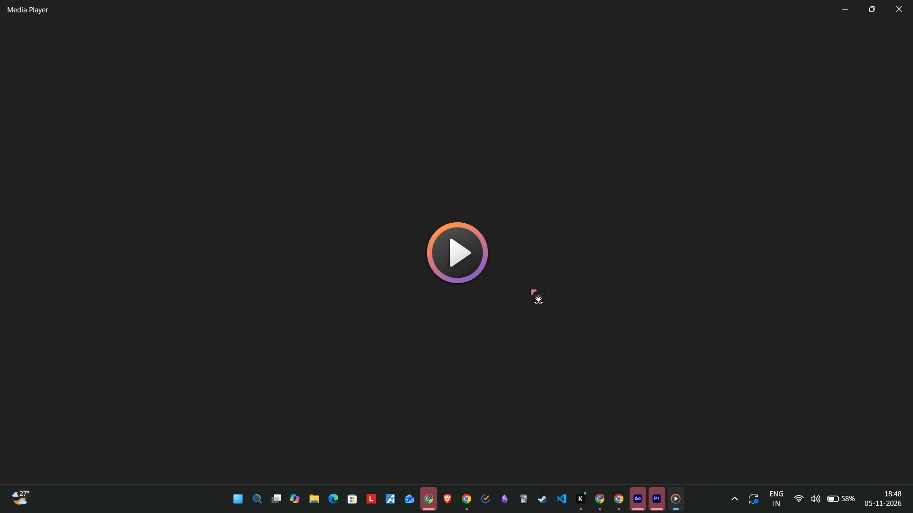
pyautogui.click(495, 284)
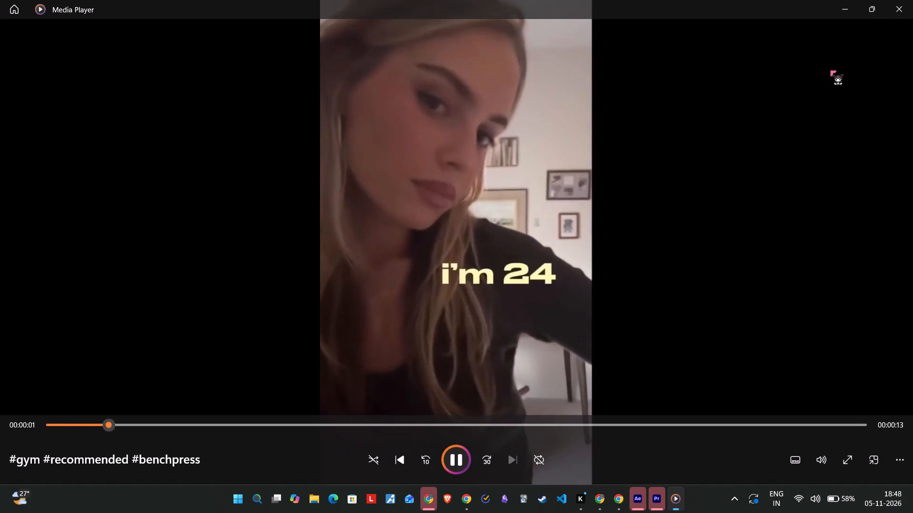
pyautogui.click(841, 7)
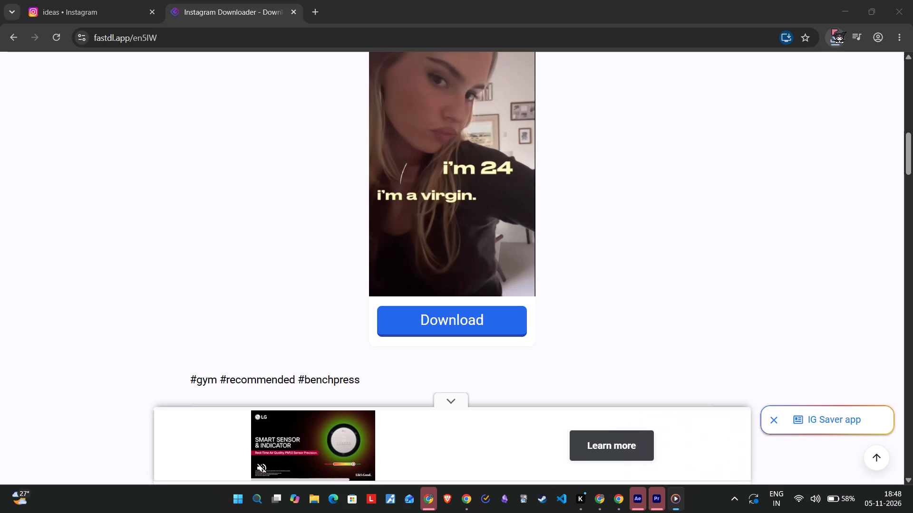
# Return to the "i'm 24" reel on Instagram, rewatch it, and read through its comments.
pyautogui.click(104, 0)
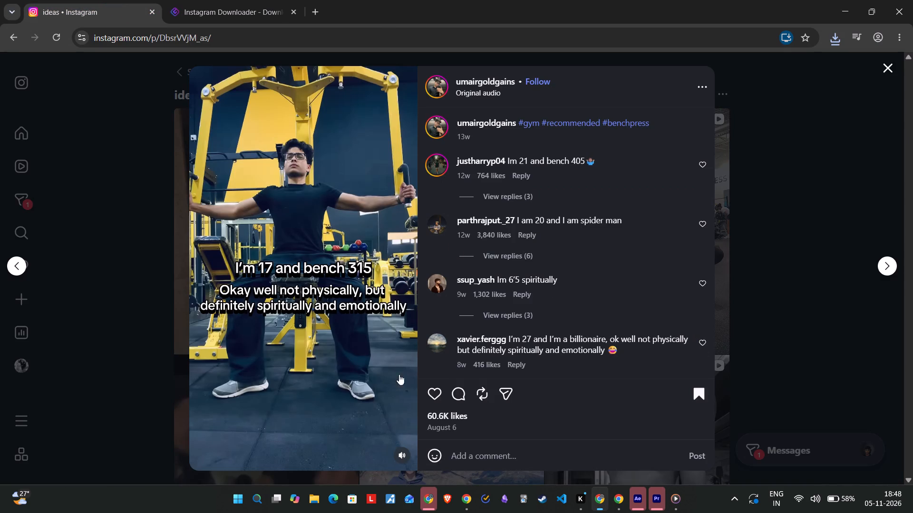
pyautogui.click(356, 409)
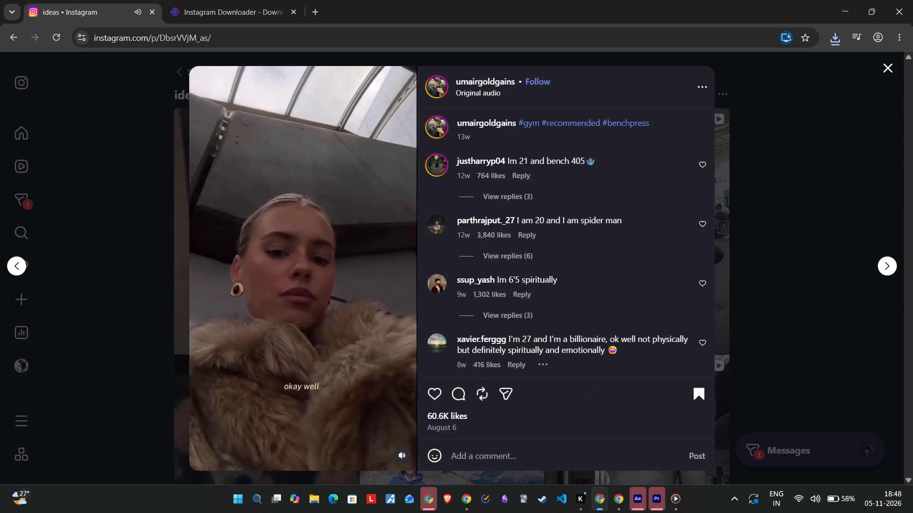
pyautogui.scroll(-2, 570, 345)
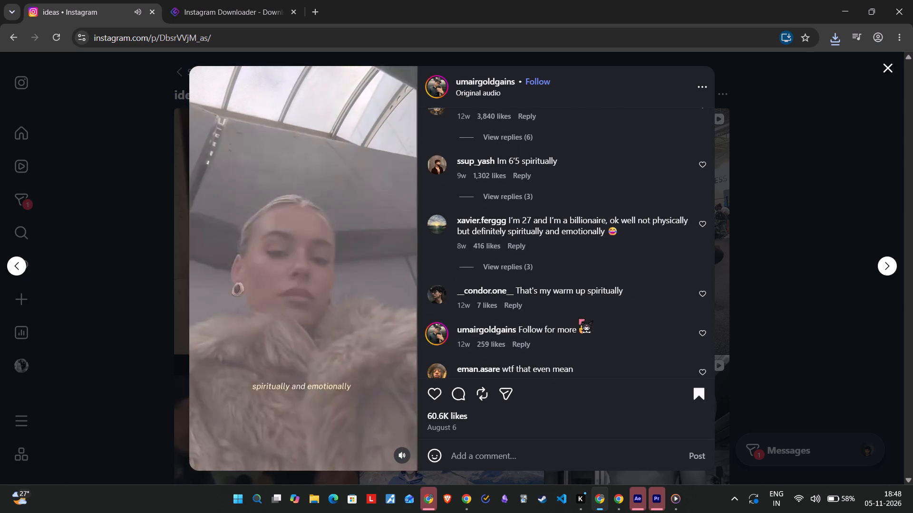
pyautogui.click(287, 268)
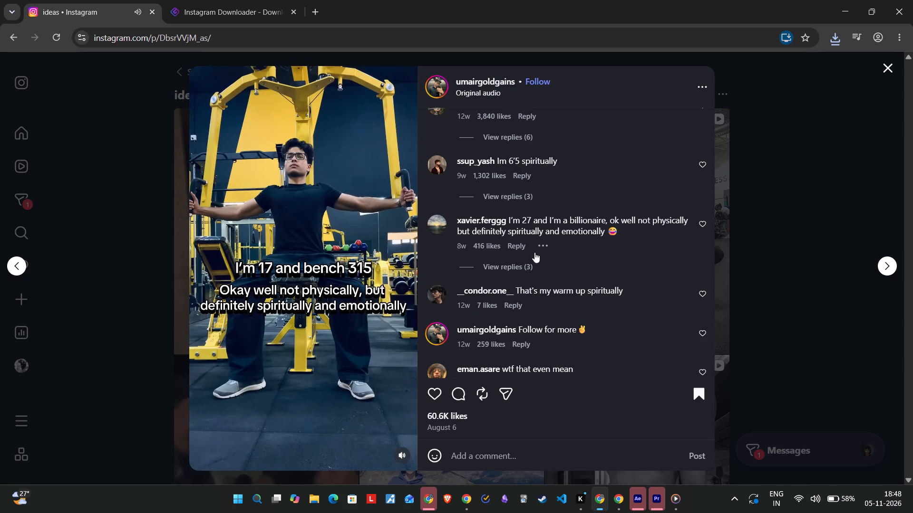
pyautogui.scroll(-2, 532, 257)
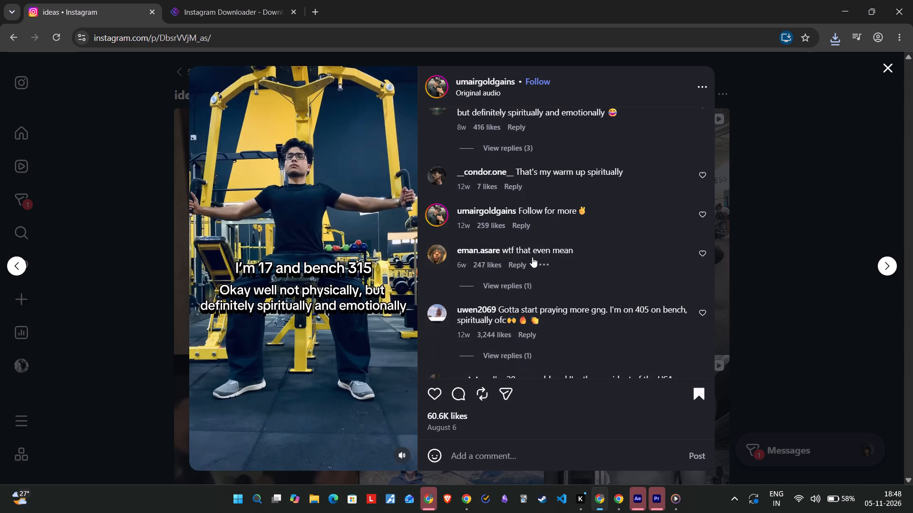
pyautogui.scroll(-1, 532, 257)
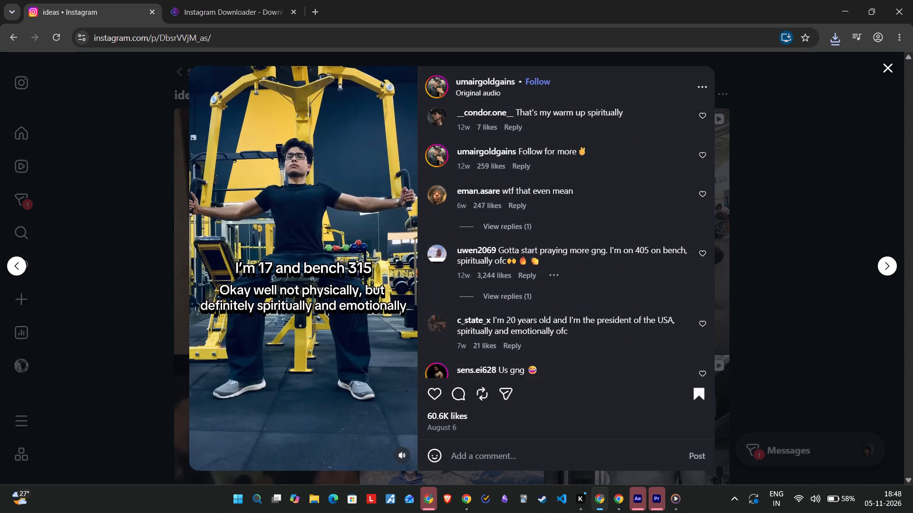
pyautogui.scroll(-3, 532, 257)
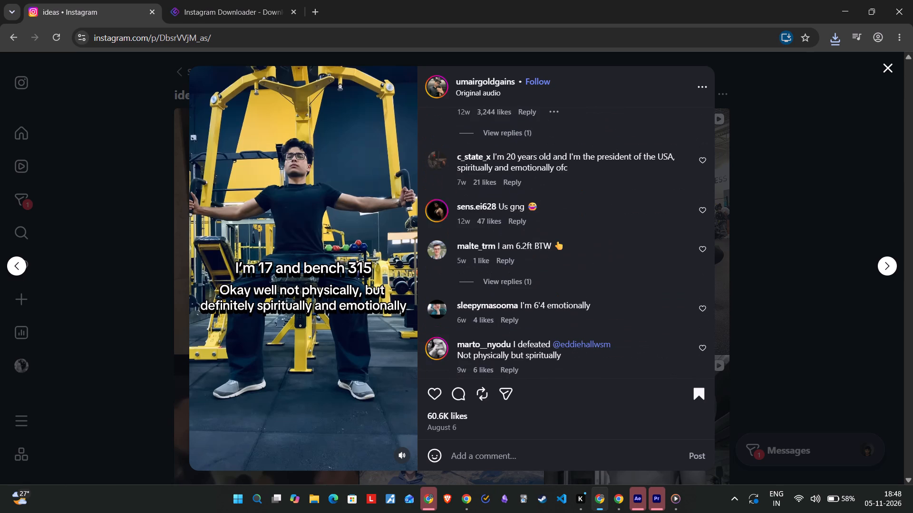
pyautogui.scroll(-3, 532, 257)
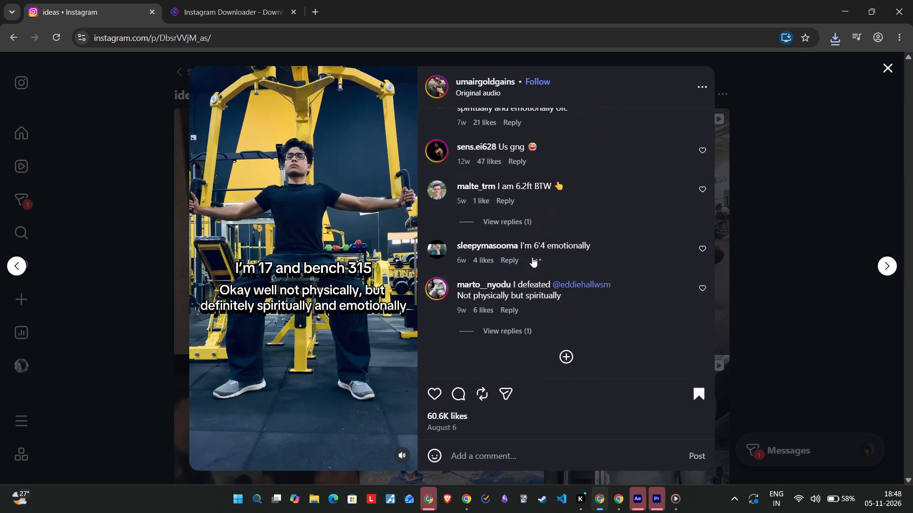
pyautogui.scroll(12, 532, 257)
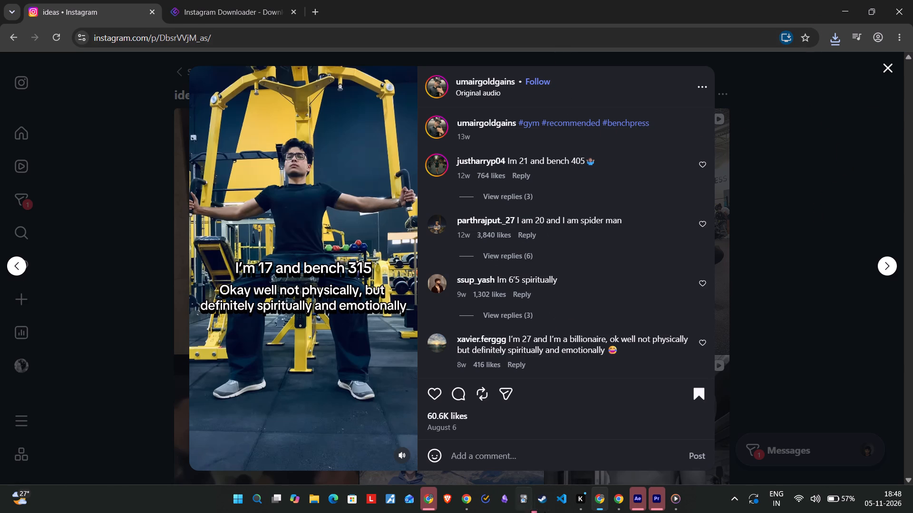
# Switch to Adobe Premiere Pro.
pyautogui.click(659, 501)
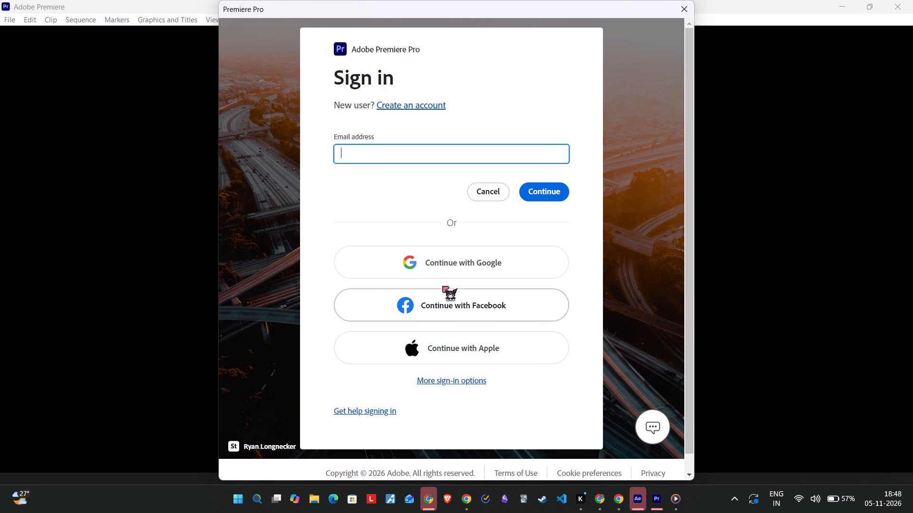
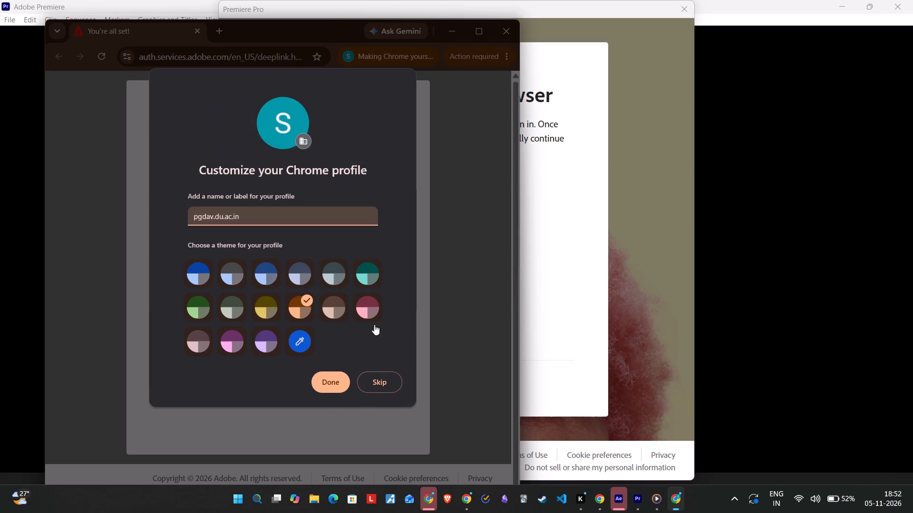
# Finish customizing the Chrome profile with the orange theme and minimize the browser window.
pyautogui.click(333, 375)
pyautogui.click(441, 31)
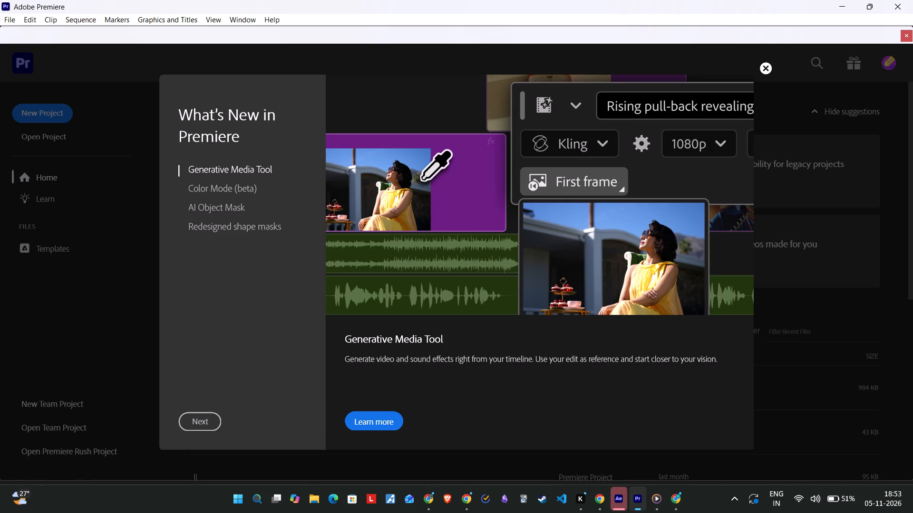
# Dismiss the What's New overview and create a project named Untitled in the Editing\Exports folder, replacing the existing one.
pyautogui.click(768, 67)
pyautogui.click(43, 112)
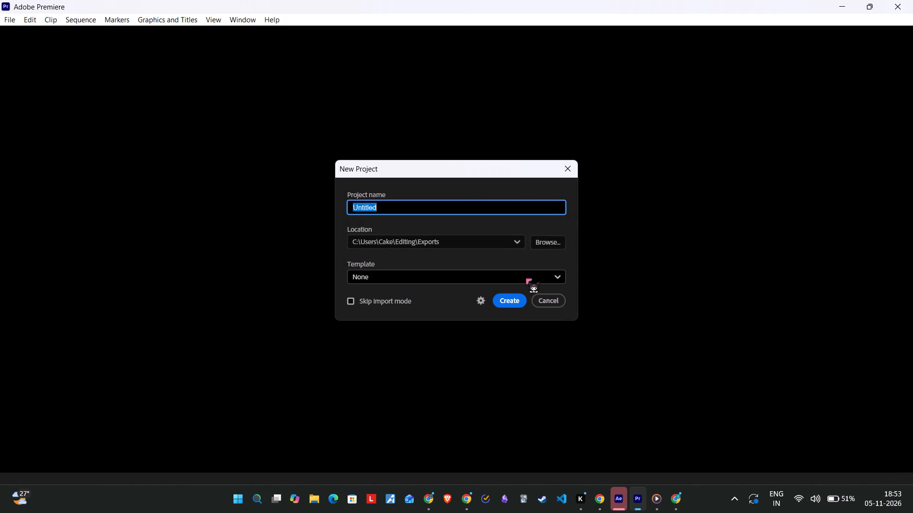
pyautogui.click(569, 169)
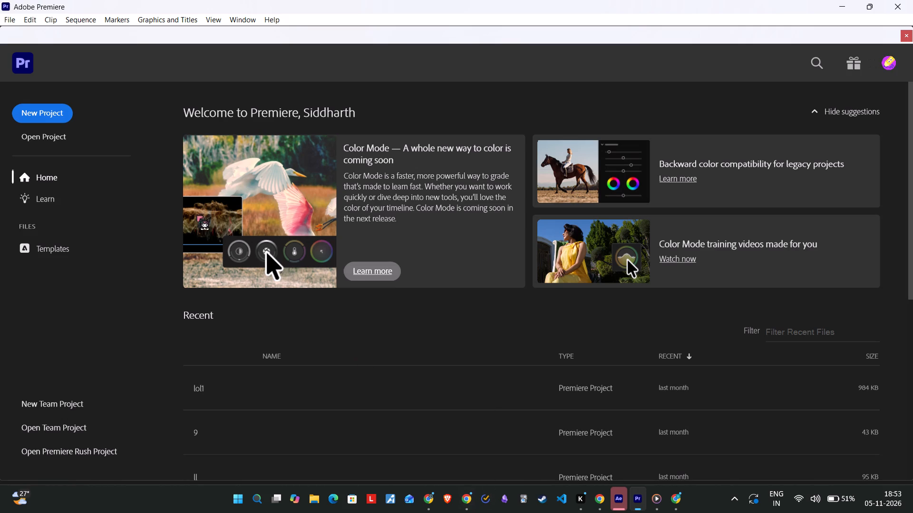
pyautogui.click(42, 113)
pyautogui.click(513, 302)
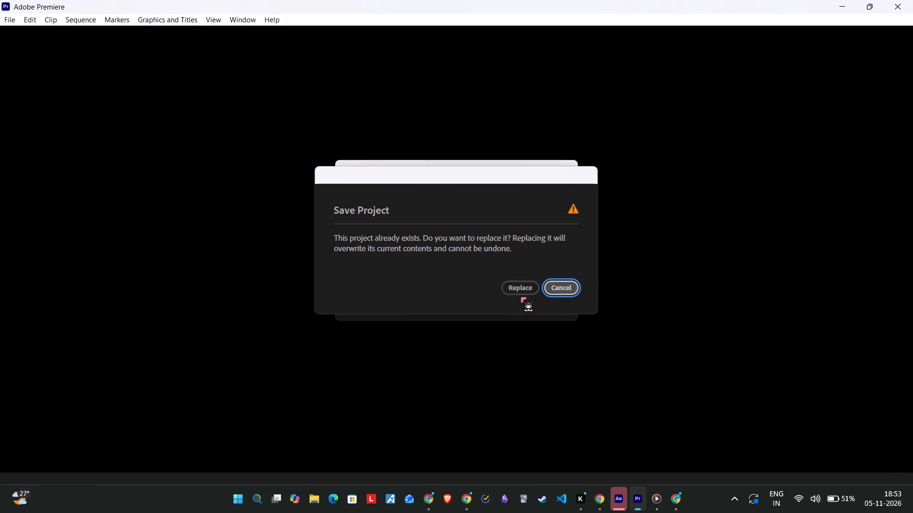
pyautogui.click(517, 288)
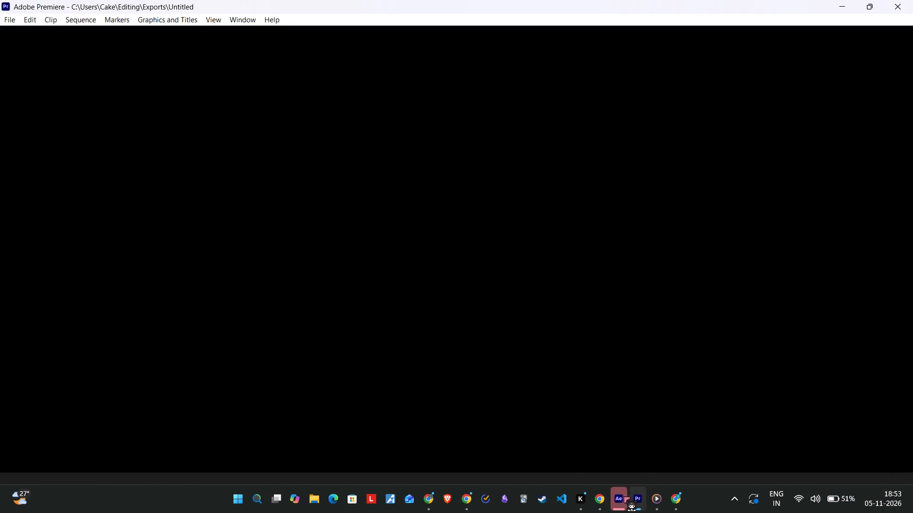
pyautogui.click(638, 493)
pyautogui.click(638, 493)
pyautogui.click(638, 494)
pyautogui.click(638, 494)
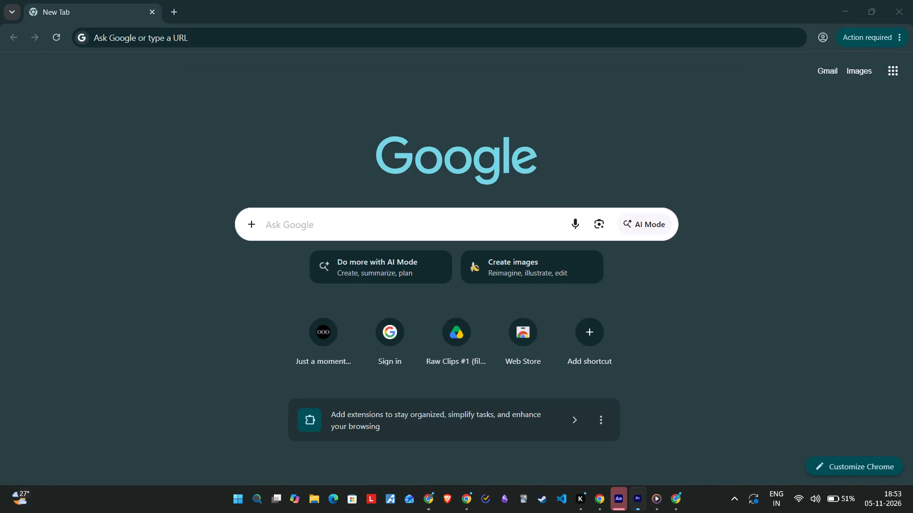
# Browse to the local Downloads folder as the source of media to import.
pyautogui.click(61, 141)
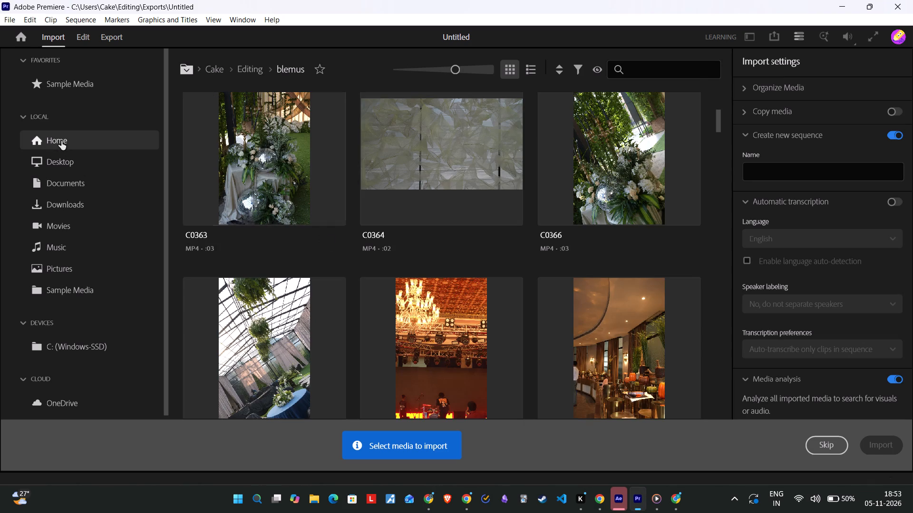
pyautogui.scroll(-1, 61, 209)
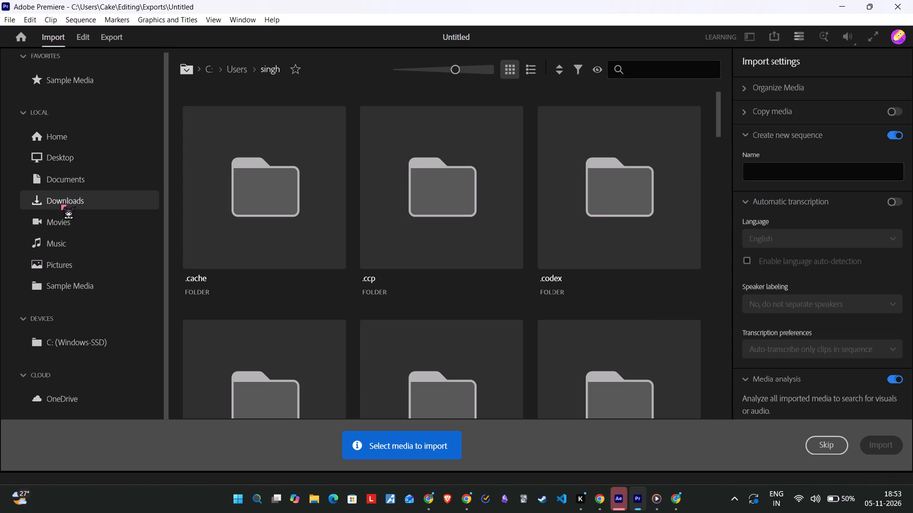
pyautogui.click(59, 202)
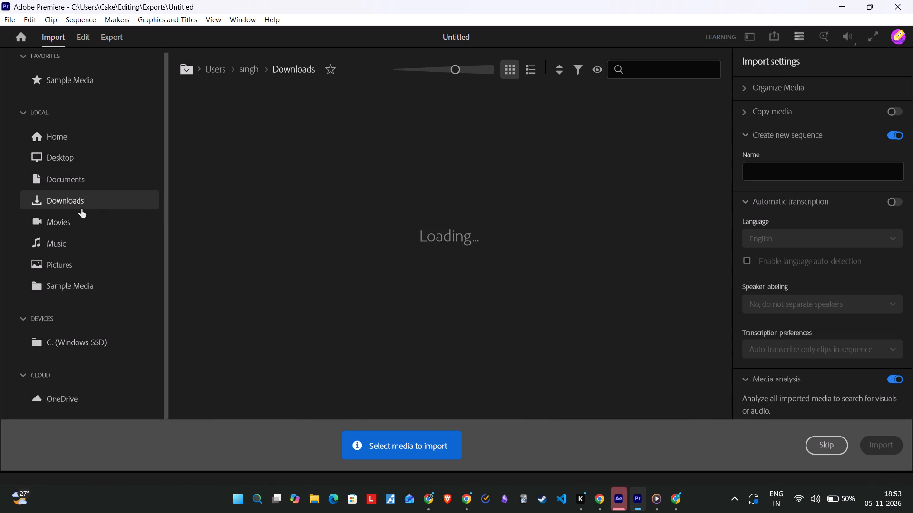
pyautogui.click(101, 208)
# Switch to Chrome to check the download history and open browser windows, then return to Premiere.
pyautogui.click(677, 503)
pyautogui.click(677, 503)
pyautogui.click(462, 497)
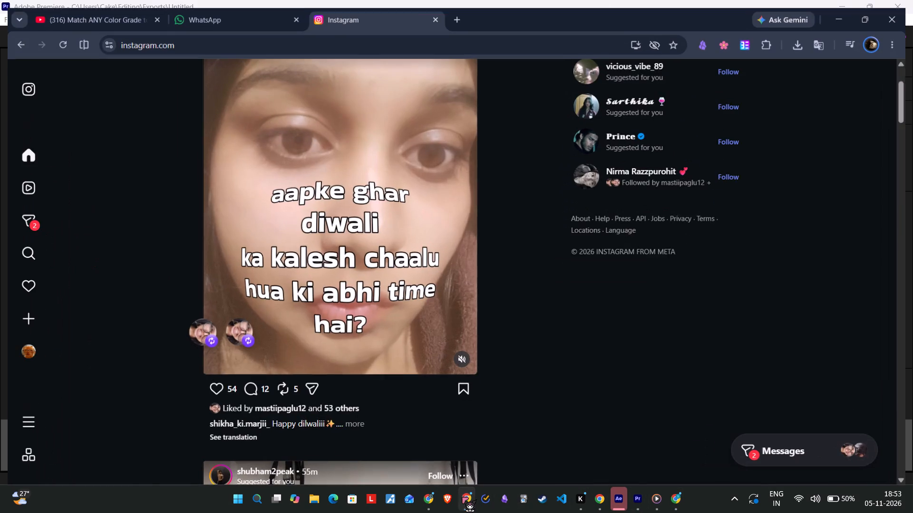
pyautogui.click(889, 37)
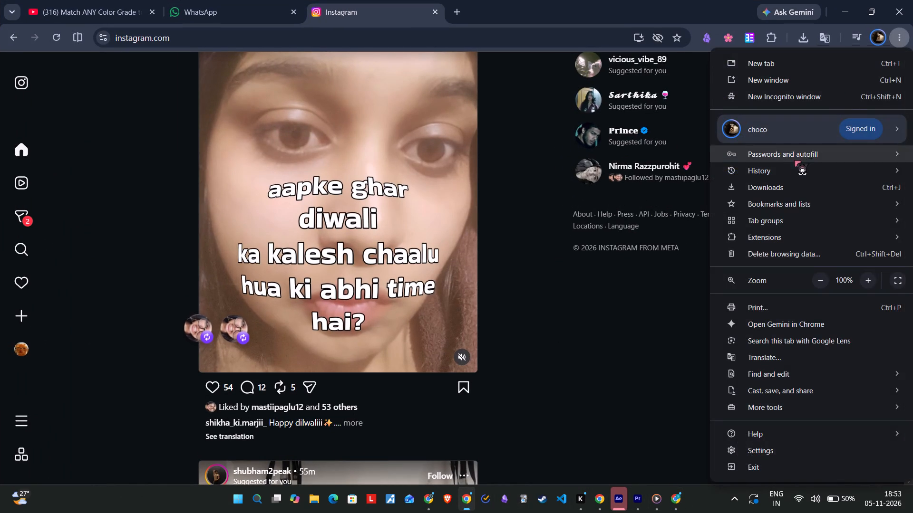
pyautogui.click(778, 180)
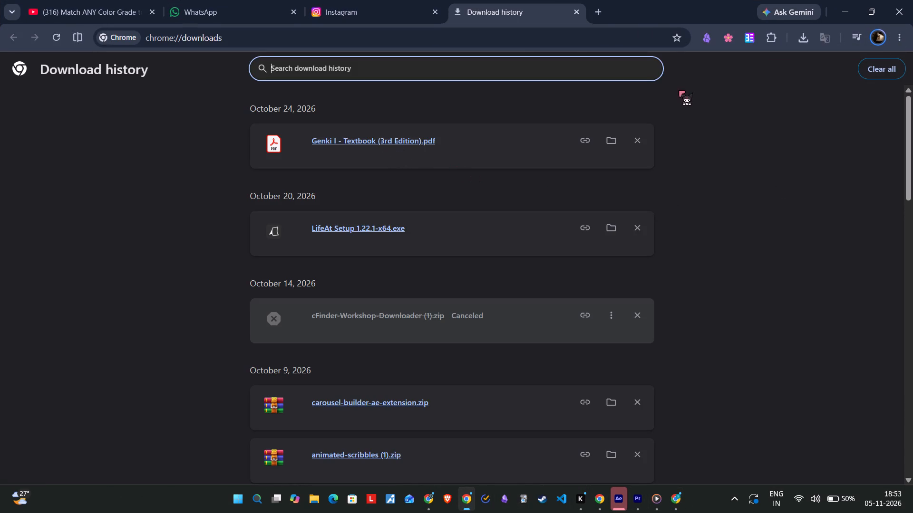
pyautogui.click(602, 2)
pyautogui.click(833, 11)
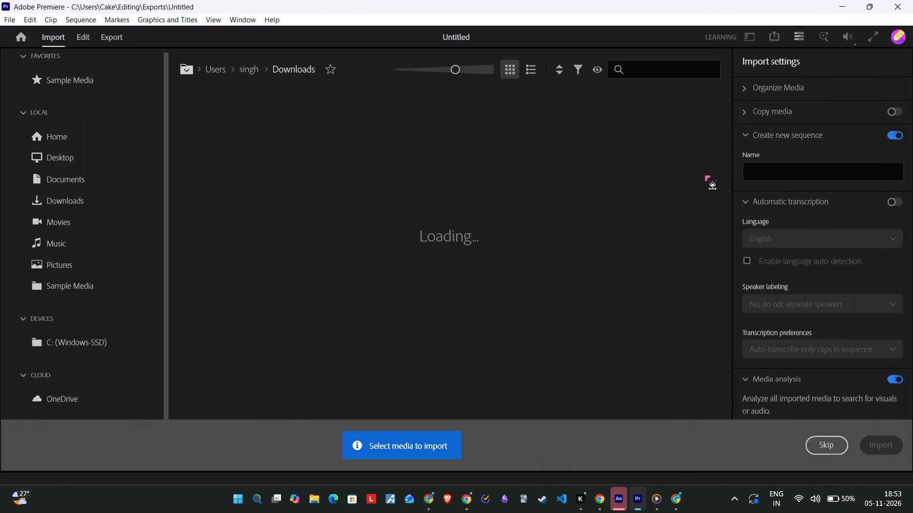
pyautogui.click(600, 496)
pyautogui.click(600, 496)
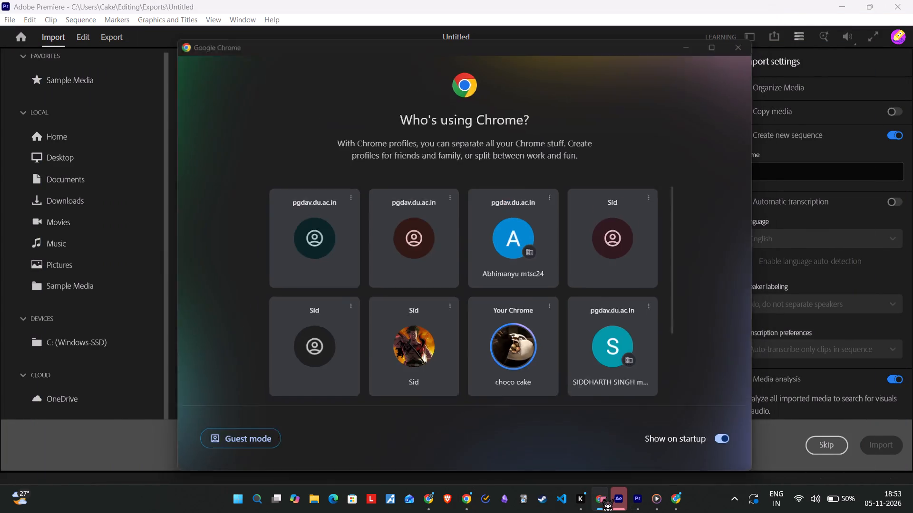
# Import the clip "#gym #recommended #benchpress" from Downloads into the project as a new sequence.
pyautogui.click(301, 242)
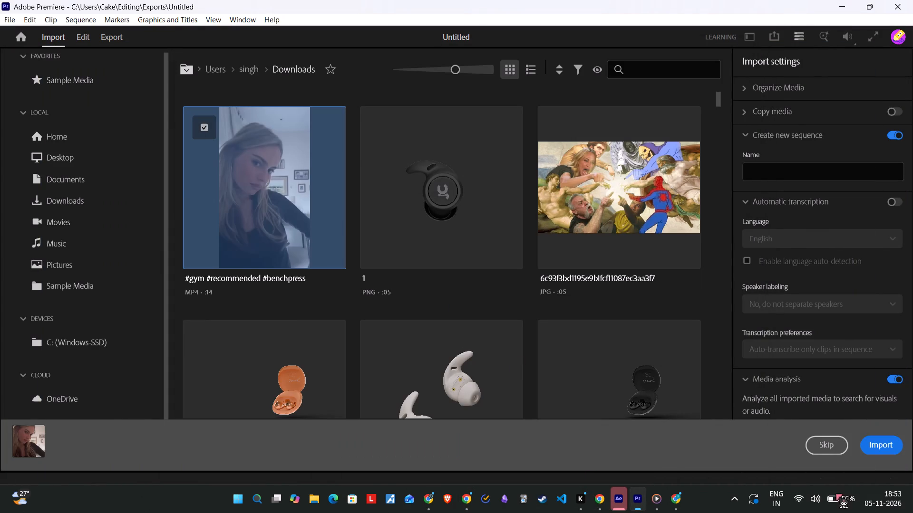
pyautogui.click(881, 443)
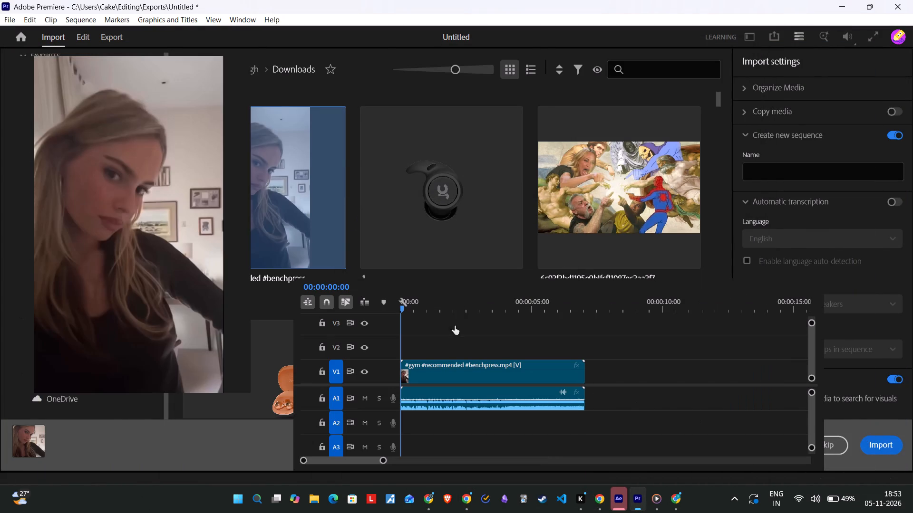
# Accept the Generative Media tool introduction, find the white flash in Sequence 01, and place the playhead at 00:00:05:01.
pyautogui.moveTo(403, 307); pyautogui.dragTo(396, 306)
pyautogui.click(540, 313)
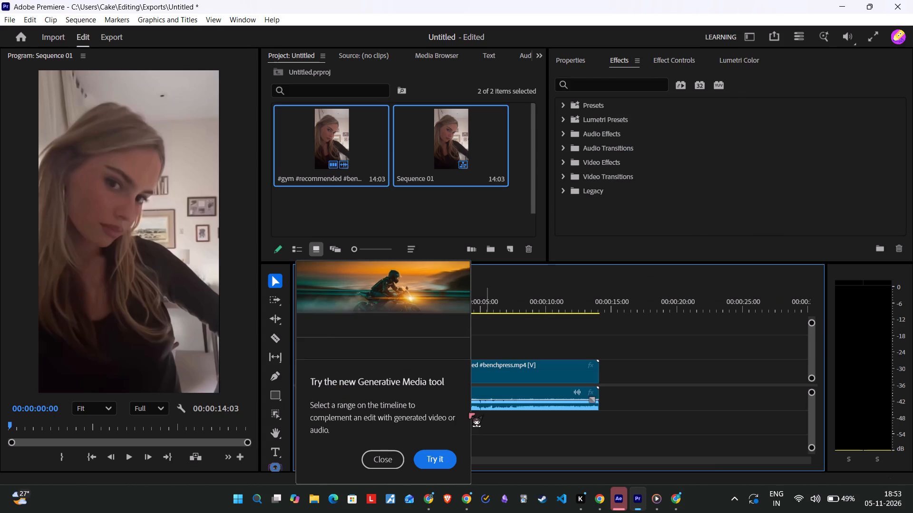
pyautogui.click(425, 456)
pyautogui.moveTo(415, 309); pyautogui.dragTo(473, 303)
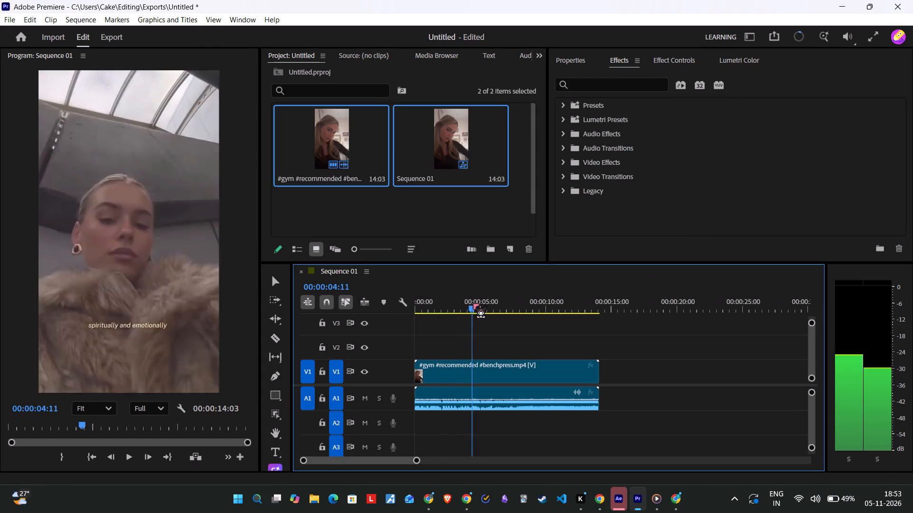
pyautogui.moveTo(473, 303); pyautogui.dragTo(479, 319)
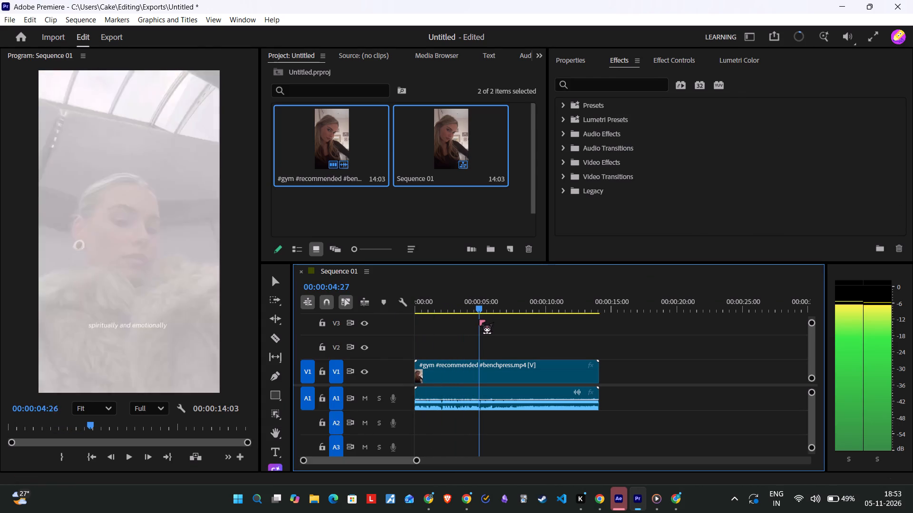
pyautogui.moveTo(479, 319); pyautogui.dragTo(481, 319)
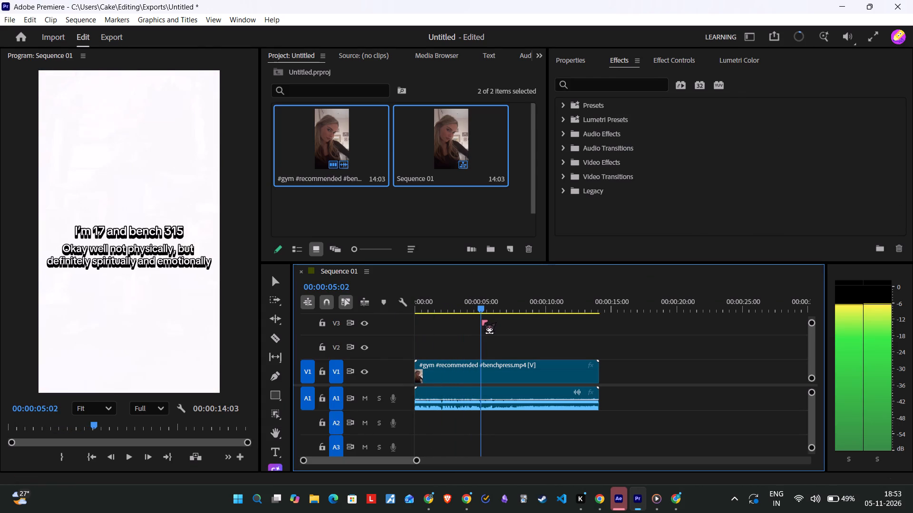
pyautogui.moveTo(481, 319); pyautogui.dragTo(480, 319)
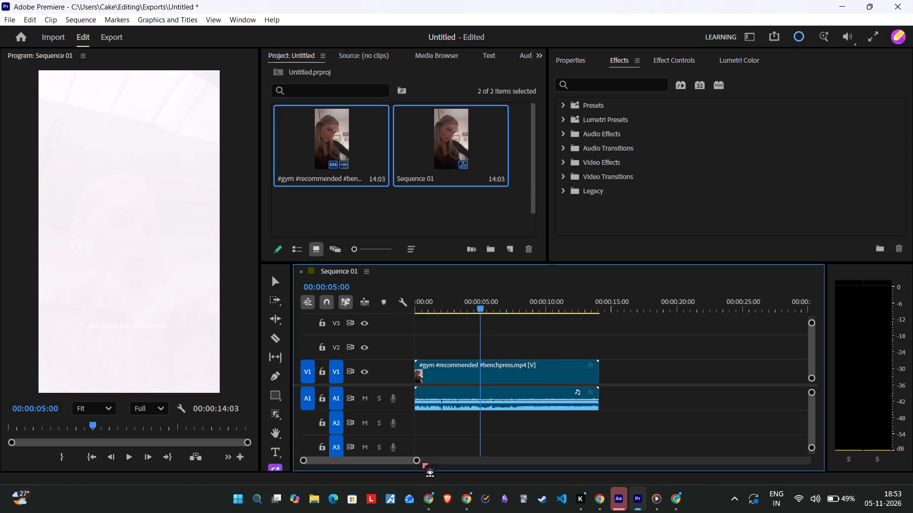
pyautogui.moveTo(416, 459); pyautogui.dragTo(373, 453)
pyautogui.click(577, 305)
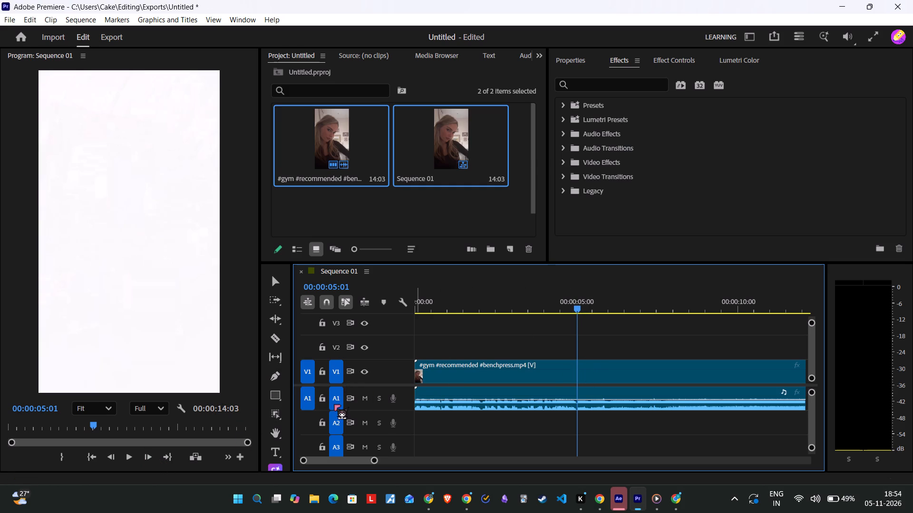
# Lock audio track A1 in Sequence 01.
pyautogui.click(320, 399)
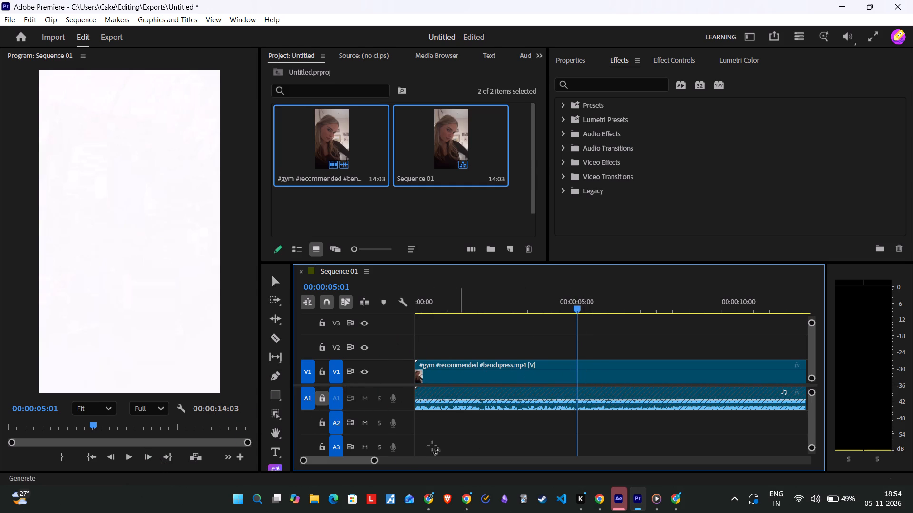
# Add a marker to the sequence at 00:00:05:01.
pyautogui.moveTo(375, 457); pyautogui.dragTo(383, 456)
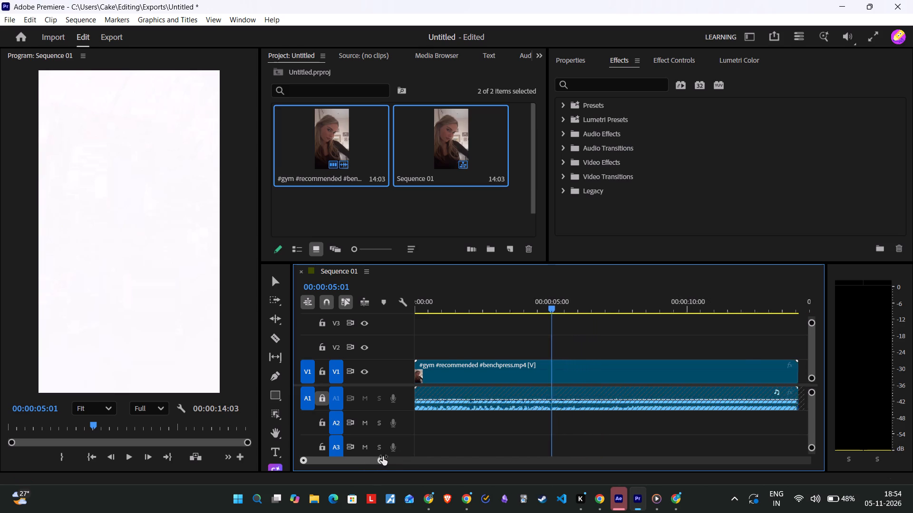
pyautogui.moveTo(383, 456); pyautogui.dragTo(387, 456)
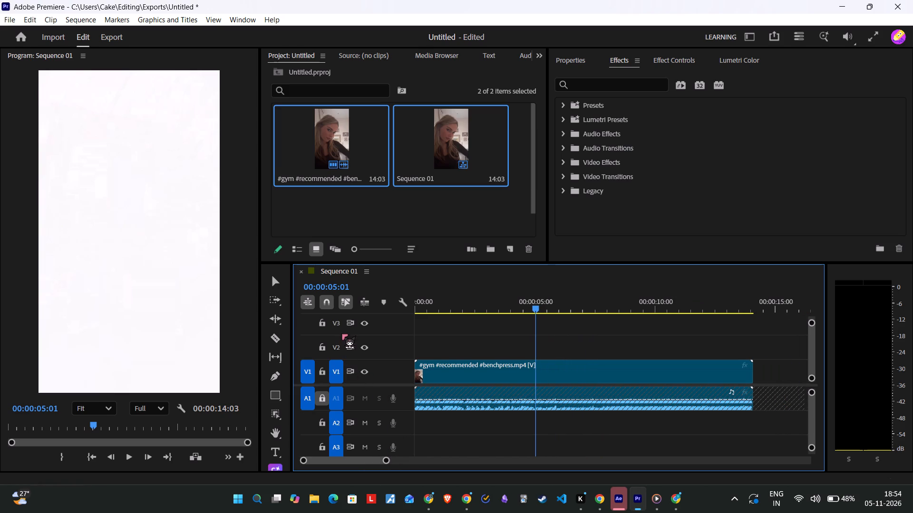
pyautogui.click(383, 300)
# Split the V1 video clip at 00:00:05:01 with the Razor tool and delete the part after the cut.
pyautogui.click(273, 336)
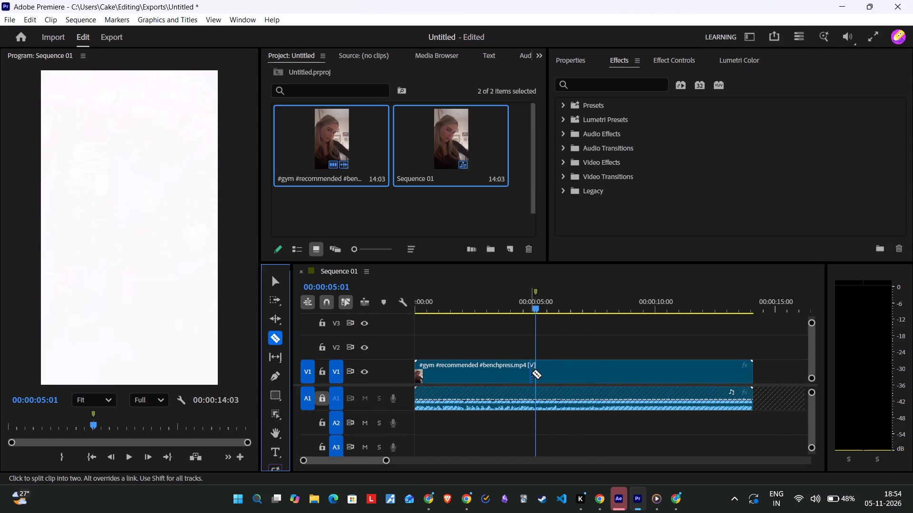
pyautogui.click(536, 379)
pyautogui.click(281, 279)
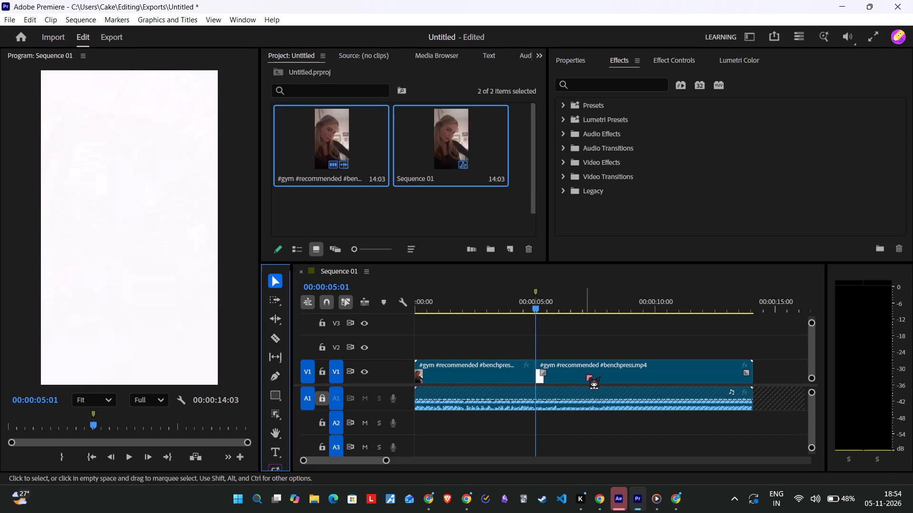
pyautogui.click(589, 370)
pyautogui.press('Delete')
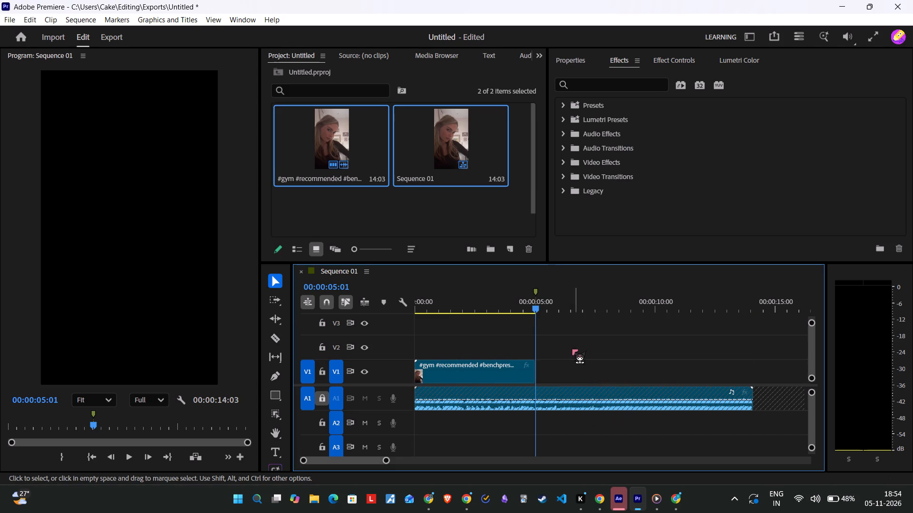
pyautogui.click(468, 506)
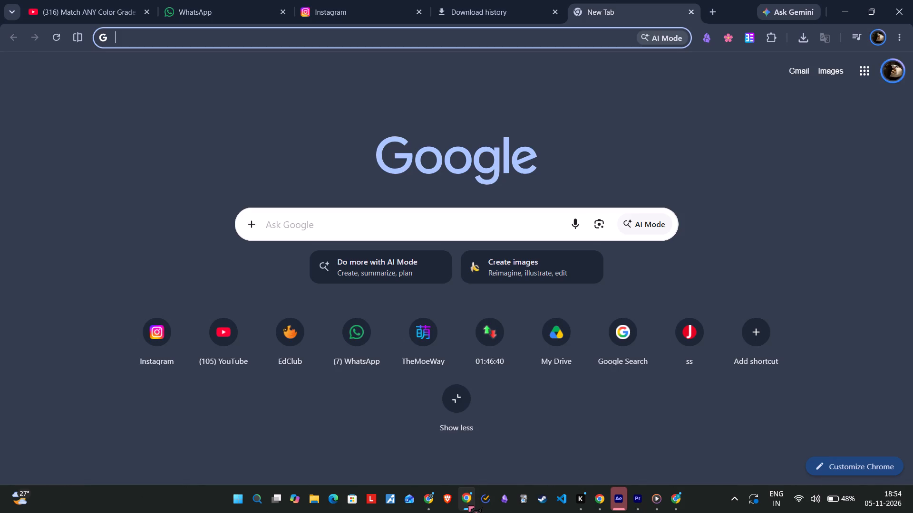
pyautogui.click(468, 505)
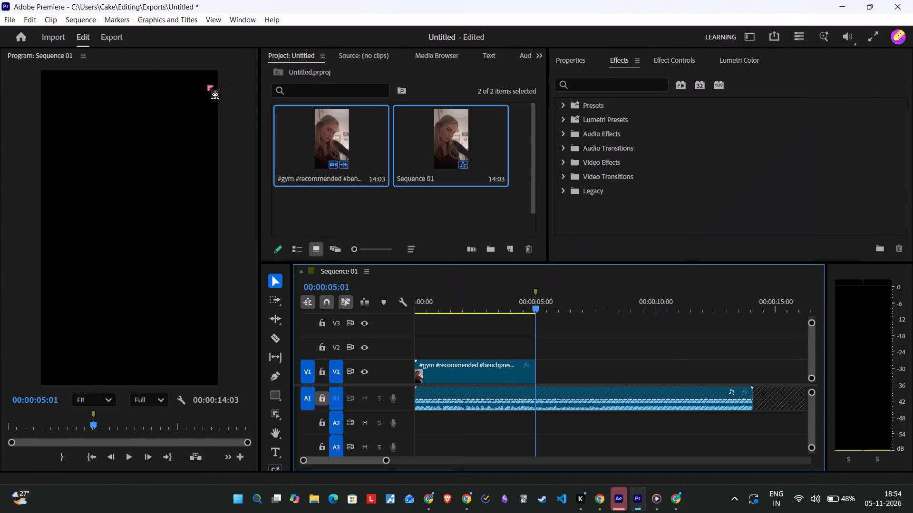
# Open the sequence settings and set the horizontal frame size to 1080.
pyautogui.click(77, 20)
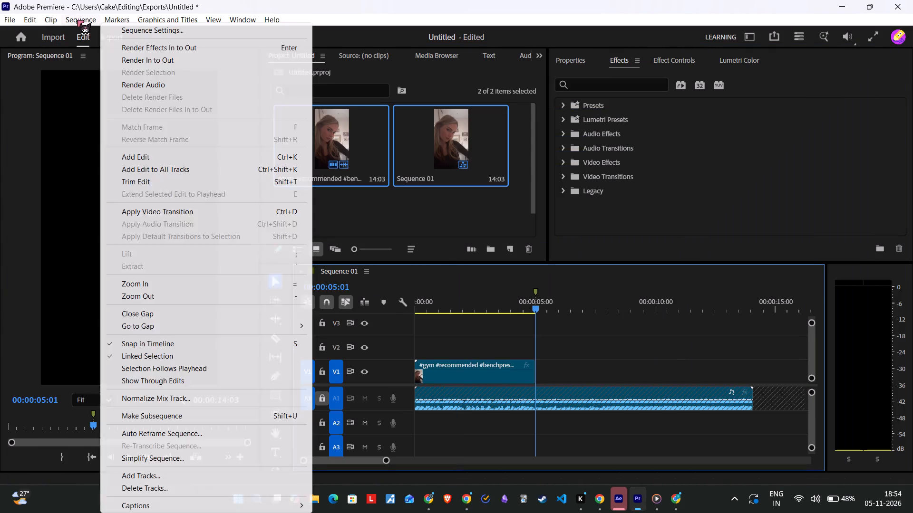
pyautogui.click(115, 30)
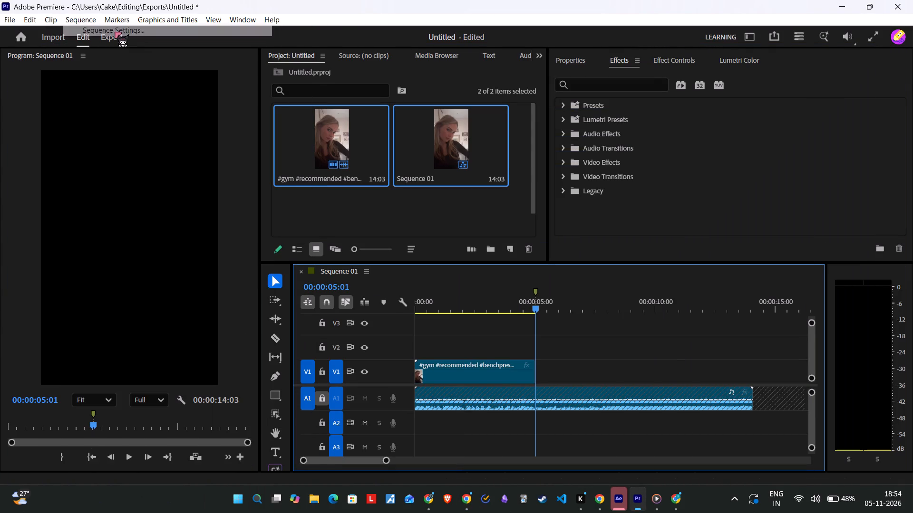
pyautogui.moveTo(445, 122); pyautogui.dragTo(416, 122)
pyautogui.click(373, 115)
pyautogui.moveTo(369, 117); pyautogui.dragTo(336, 118)
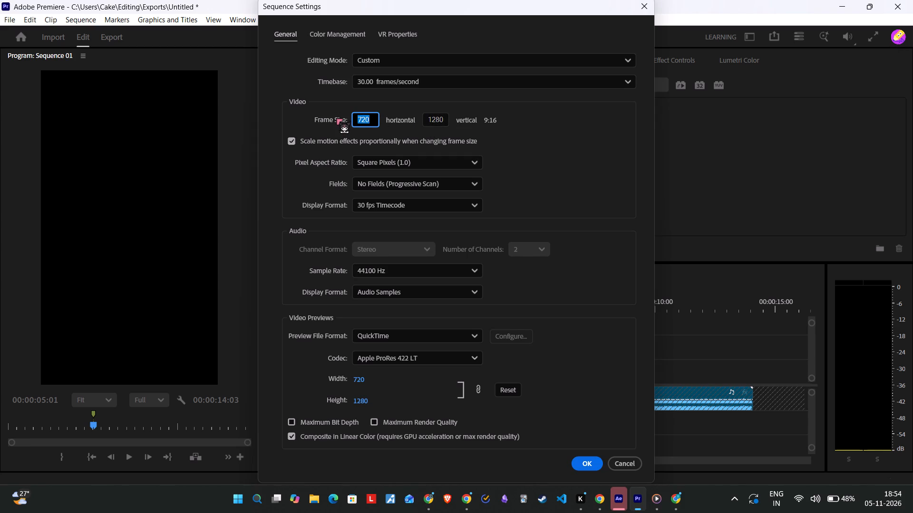
pyautogui.write('19')
pyautogui.write('20')
pyautogui.click(427, 114)
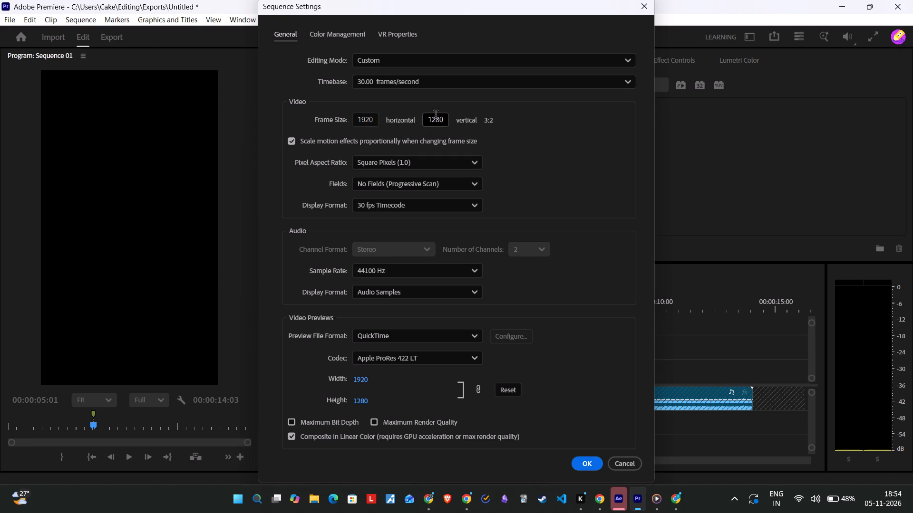
pyautogui.click(437, 116)
pyautogui.click(379, 116)
pyautogui.click(375, 117)
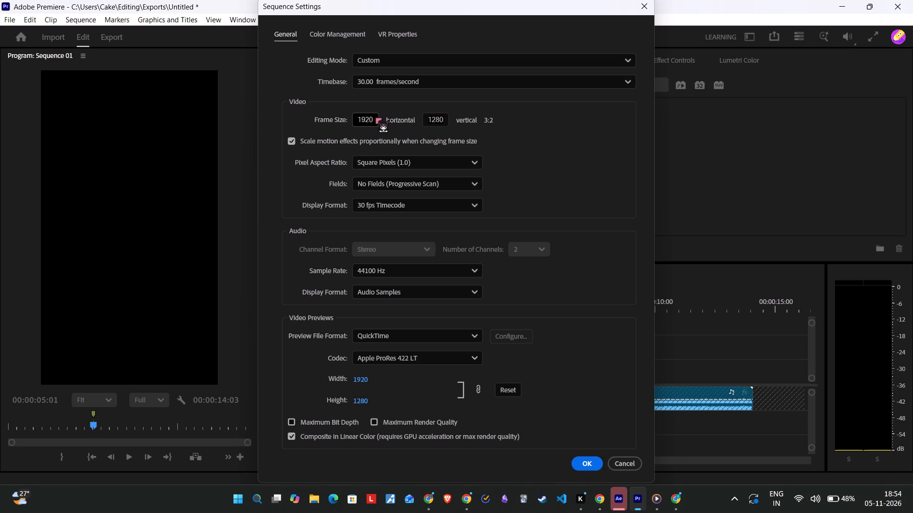
pyautogui.click(372, 121)
pyautogui.press('BackSpace')
pyautogui.press('BackSpace')
pyautogui.press('BackSpace')
pyautogui.press('BackSpace')
pyautogui.write('101')
pyautogui.press('BackSpace')
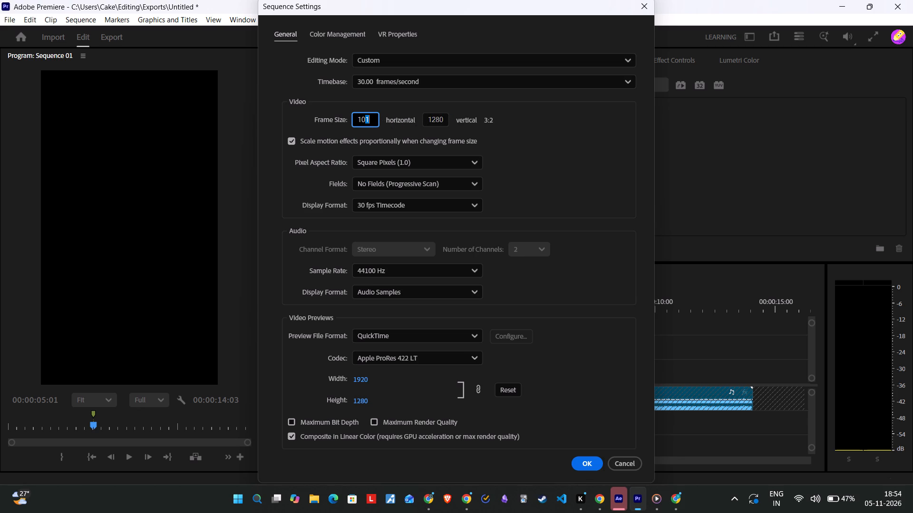
pyautogui.write('80')
# Set the vertical frame size to 1920 and apply the sequence settings.
pyautogui.doubleClick(439, 114)
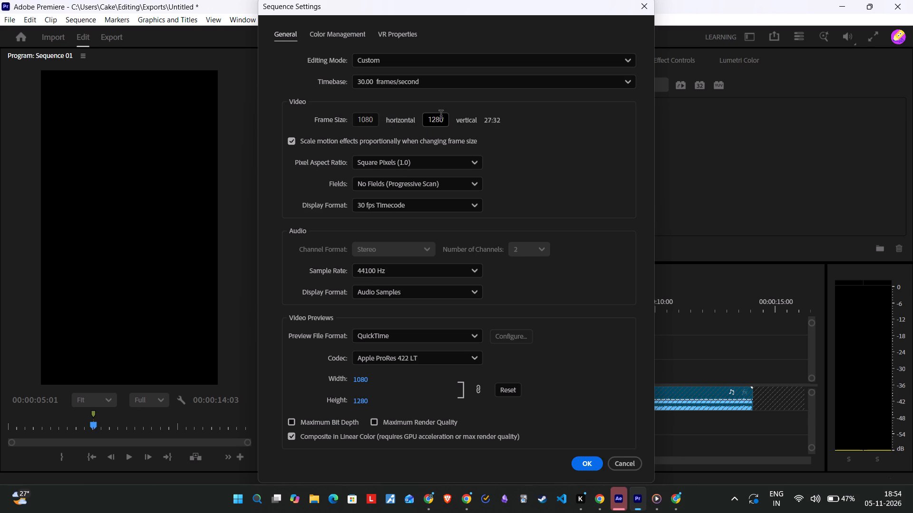
pyautogui.click(446, 116)
pyautogui.click(442, 116)
pyautogui.press('BackSpace')
pyautogui.press('BackSpace')
pyautogui.press('BackSpace')
pyautogui.press('BackSpace')
pyautogui.write('1920')
pyautogui.click(577, 357)
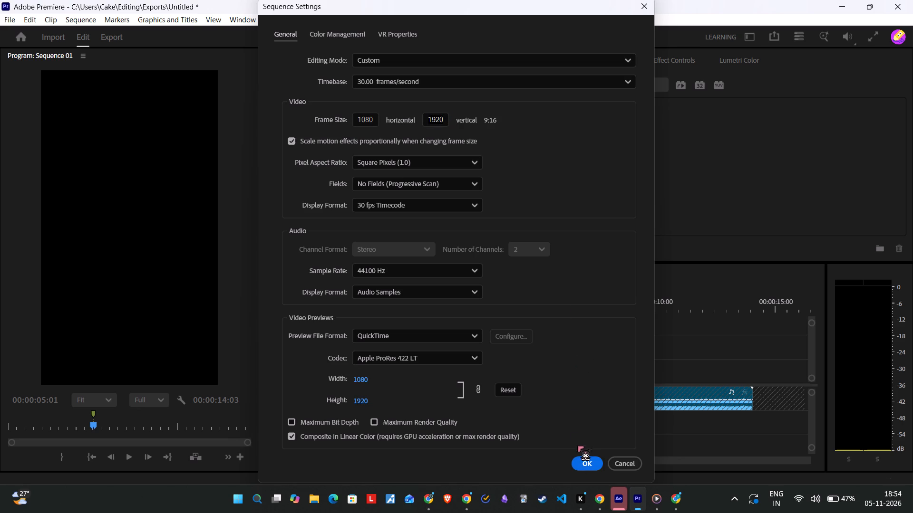
pyautogui.click(579, 466)
# Move the sequence marker and playhead to 00:00:00:00.
pyautogui.click(527, 299)
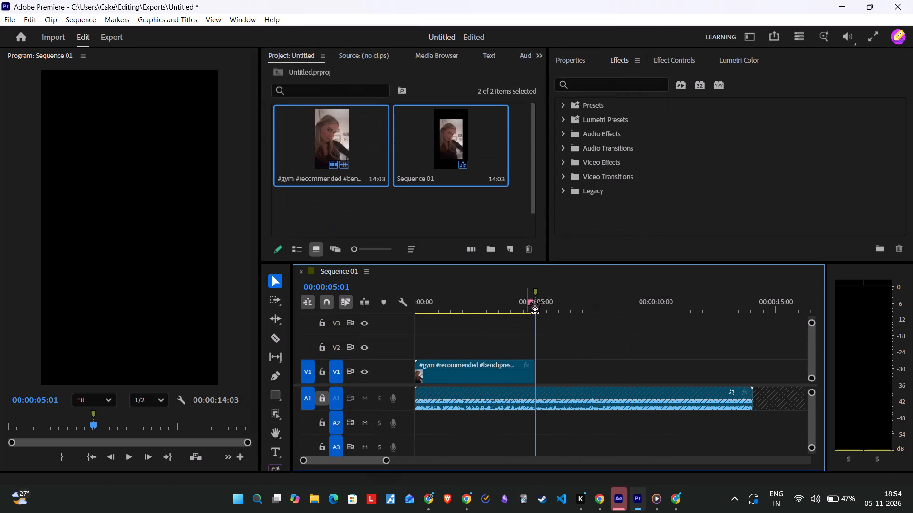
pyautogui.moveTo(534, 288); pyautogui.dragTo(327, 292)
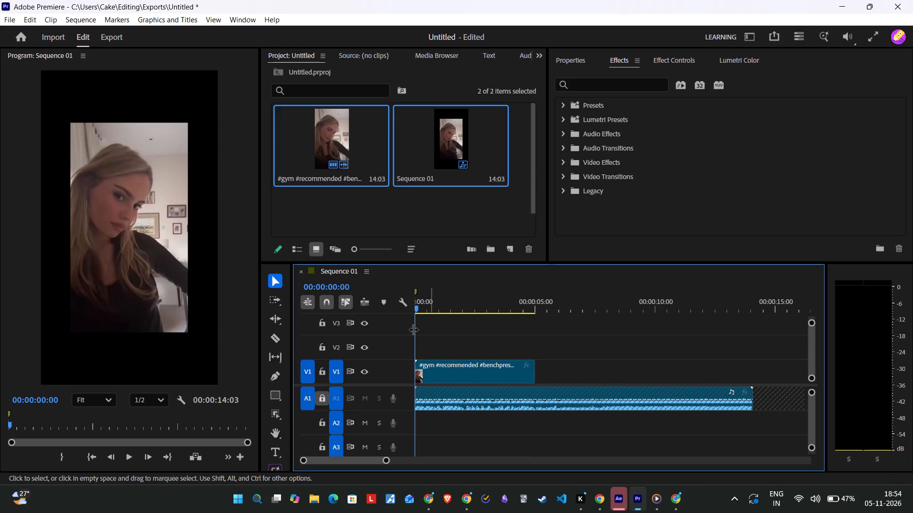
# Scale the remaining V1 video clip to 152% so that it fills the vertical frame.
pyautogui.click(432, 376)
pyautogui.press('s')
pyautogui.press('s')
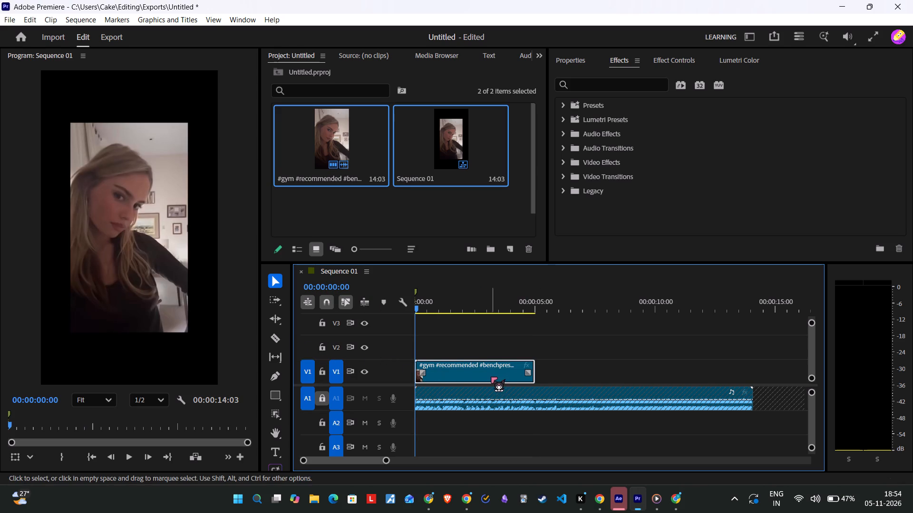
pyautogui.press('s')
pyautogui.press('s')
pyautogui.write('ss')
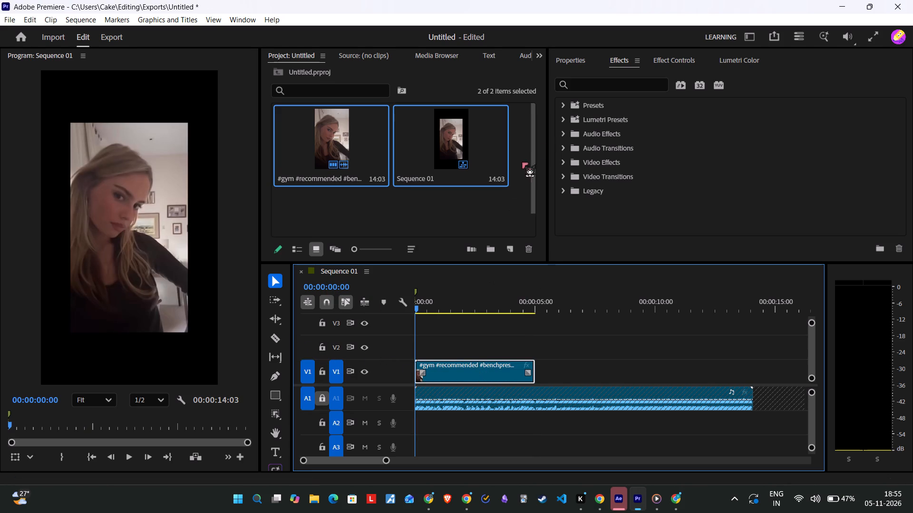
pyautogui.click(583, 50)
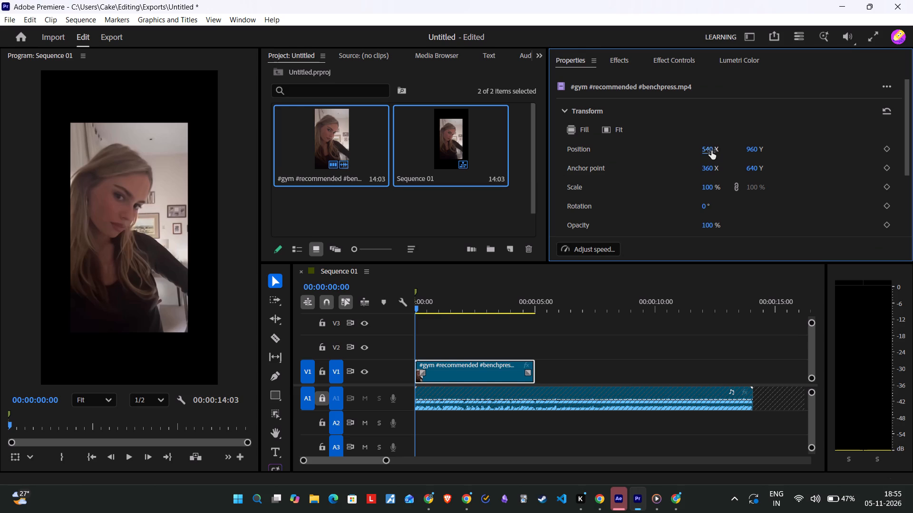
pyautogui.moveTo(709, 186); pyautogui.dragTo(744, 196)
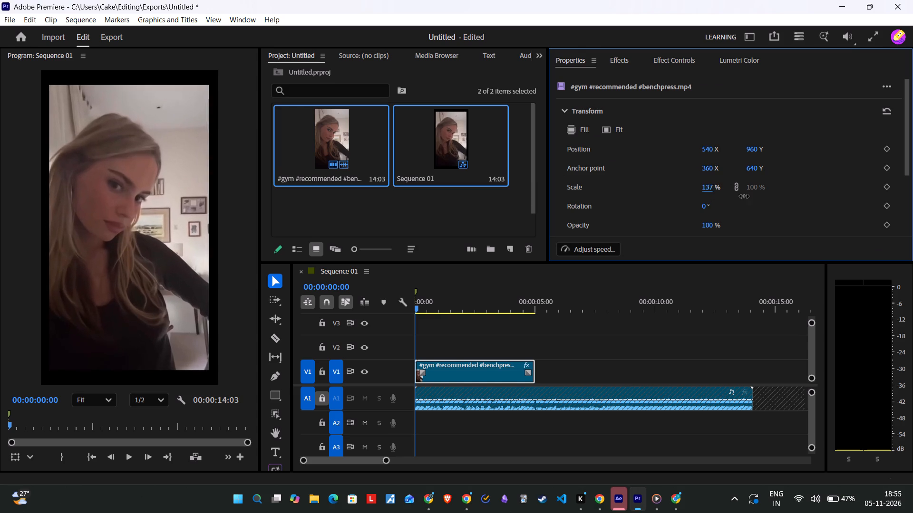
pyautogui.moveTo(744, 196); pyautogui.dragTo(756, 199)
# Play the sequence from the start to review the scaled clip and its audio.
pyautogui.press('space')
pyautogui.write('b')
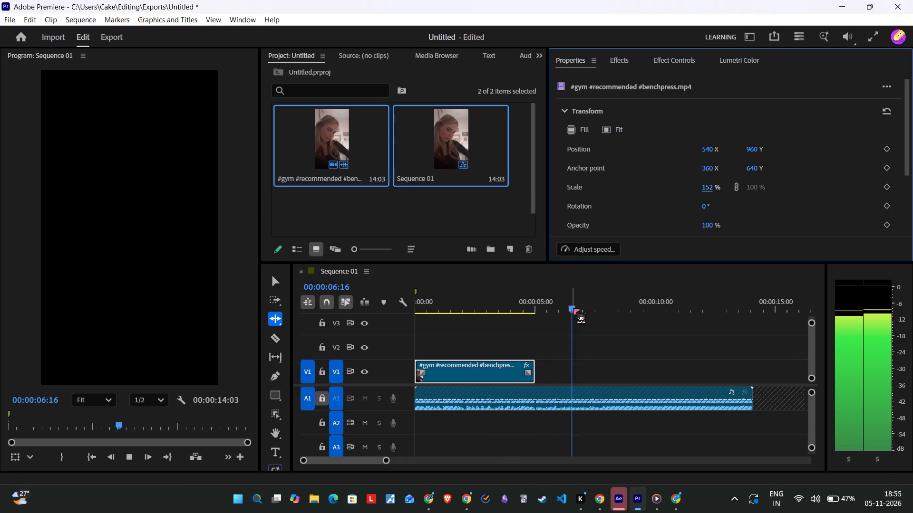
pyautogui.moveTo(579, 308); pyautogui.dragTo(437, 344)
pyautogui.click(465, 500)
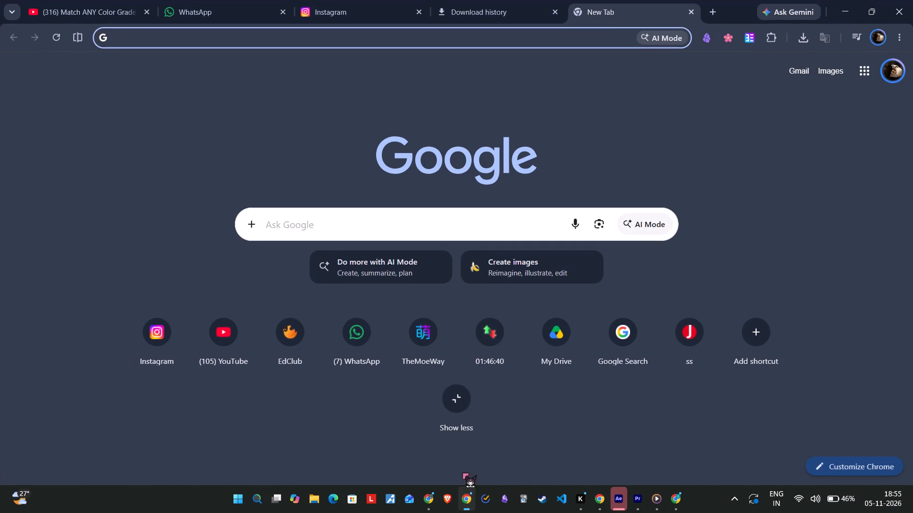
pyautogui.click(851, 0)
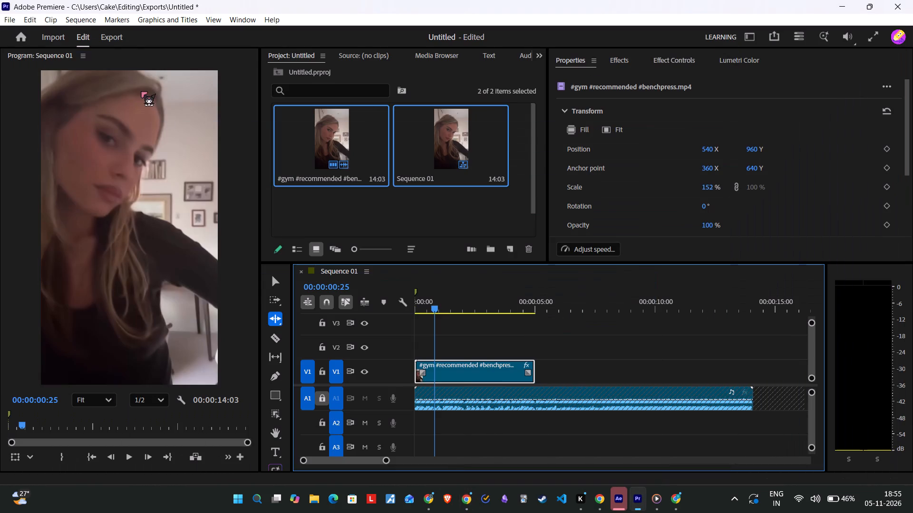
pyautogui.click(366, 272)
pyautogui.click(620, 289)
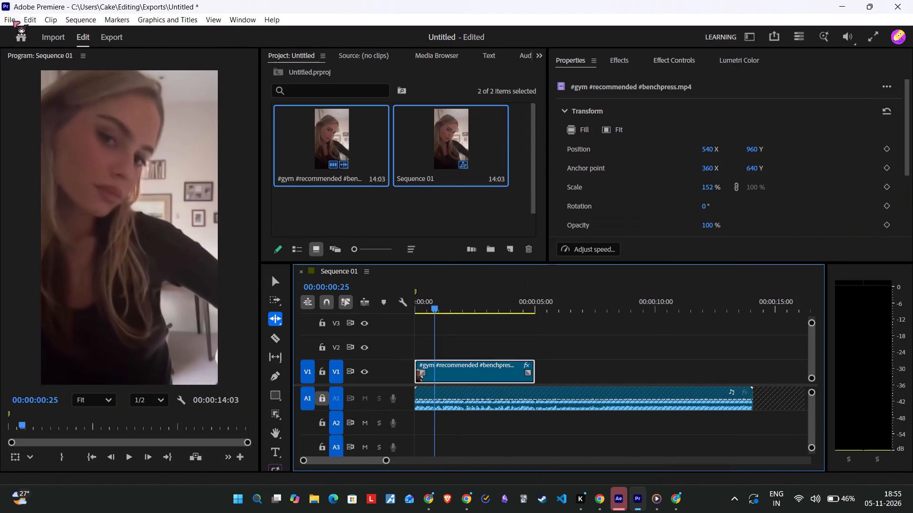
# Create a new project named reel2 in C:\Users\Cake\Editing\Exports without a template, leaving the existing Untitled project unreplaced.
pyautogui.click(11, 21)
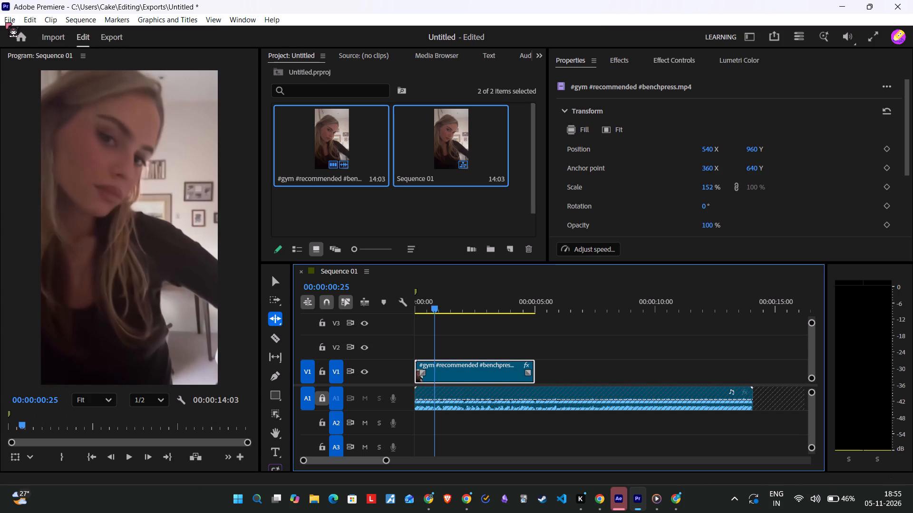
pyautogui.click(20, 36)
pyautogui.click(244, 36)
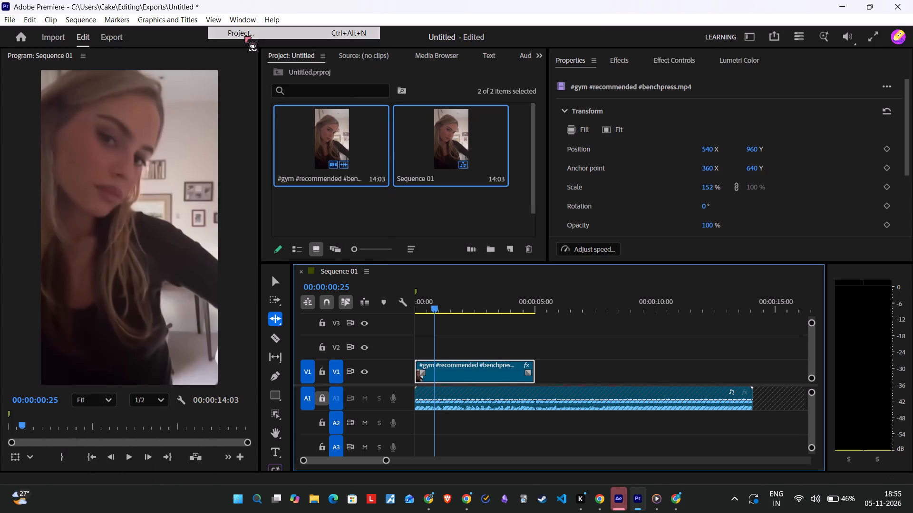
pyautogui.click(509, 299)
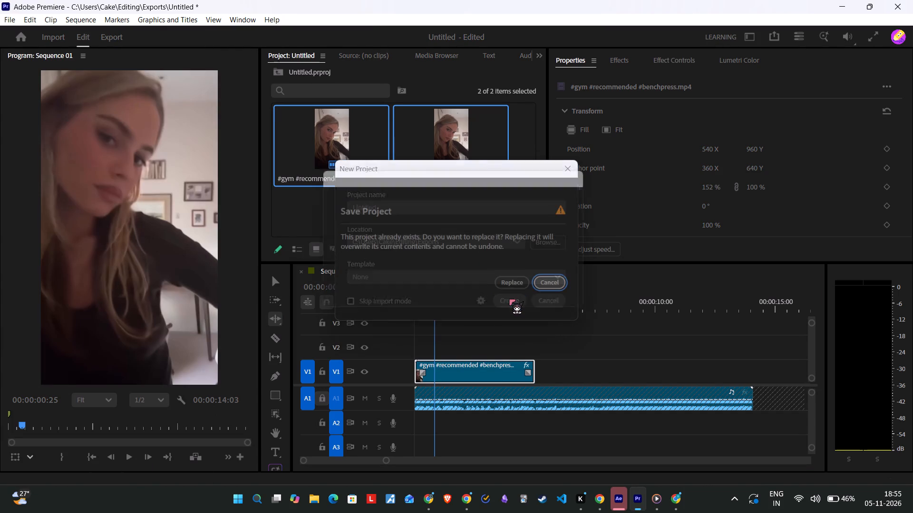
pyautogui.click(562, 292)
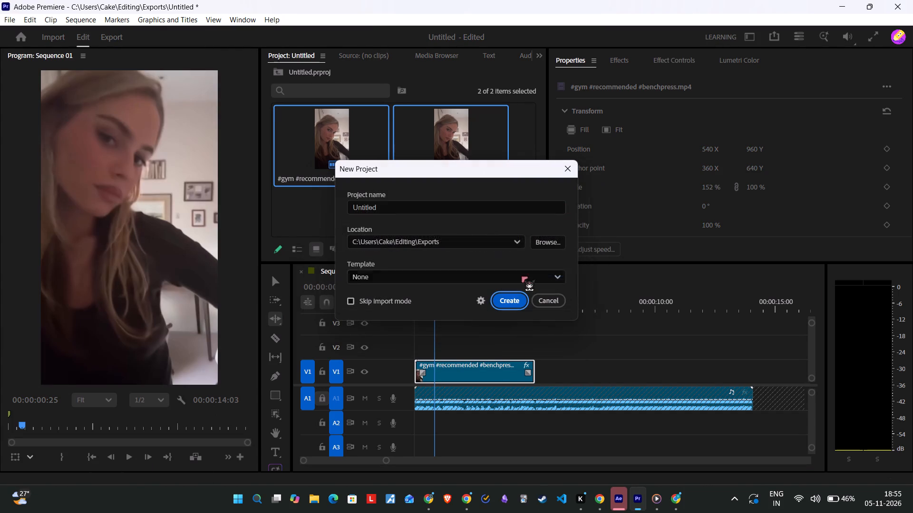
pyautogui.moveTo(389, 209); pyautogui.dragTo(315, 209)
pyautogui.press('BackSpace')
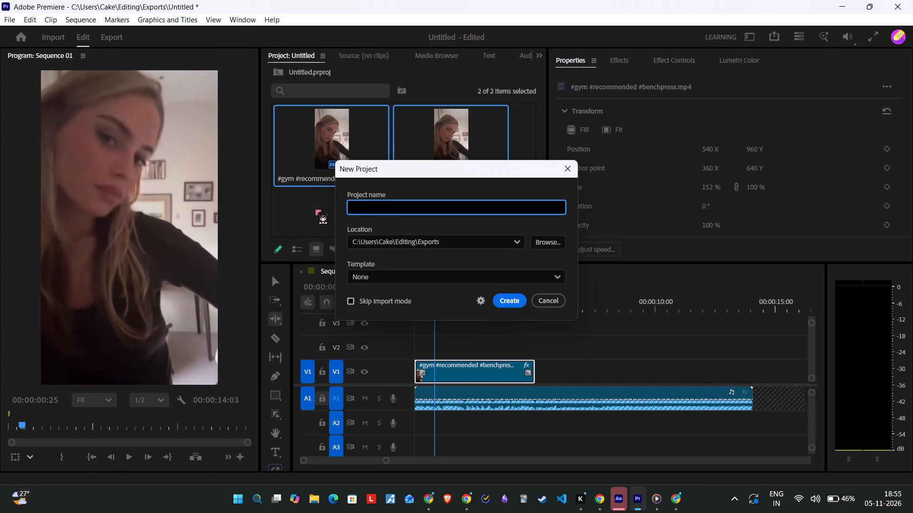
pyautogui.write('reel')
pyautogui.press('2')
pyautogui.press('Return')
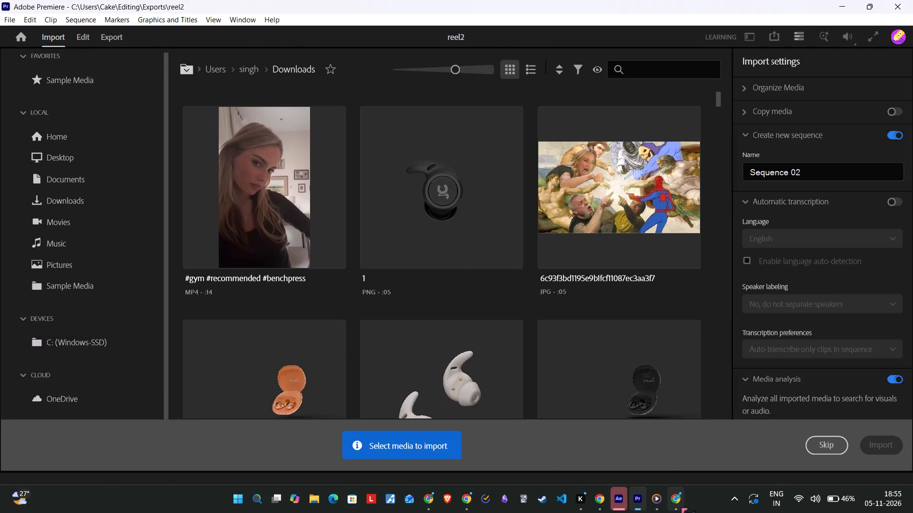
# Switch to Google Chrome and look through the open Instagram and WhatsApp tabs, ending on the new tab page.
pyautogui.click(681, 507)
pyautogui.click(681, 507)
pyautogui.click(463, 498)
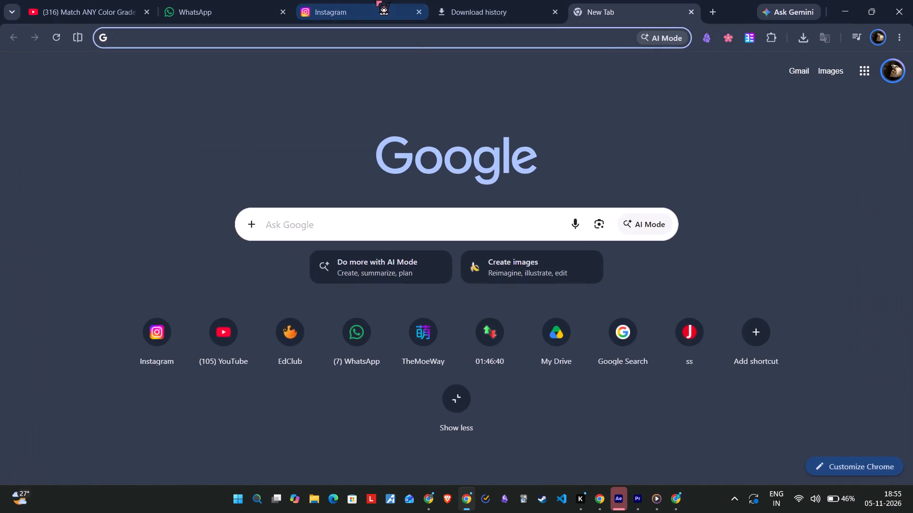
pyautogui.click(372, 0)
pyautogui.click(244, 0)
pyautogui.click(327, 0)
pyautogui.click(588, 0)
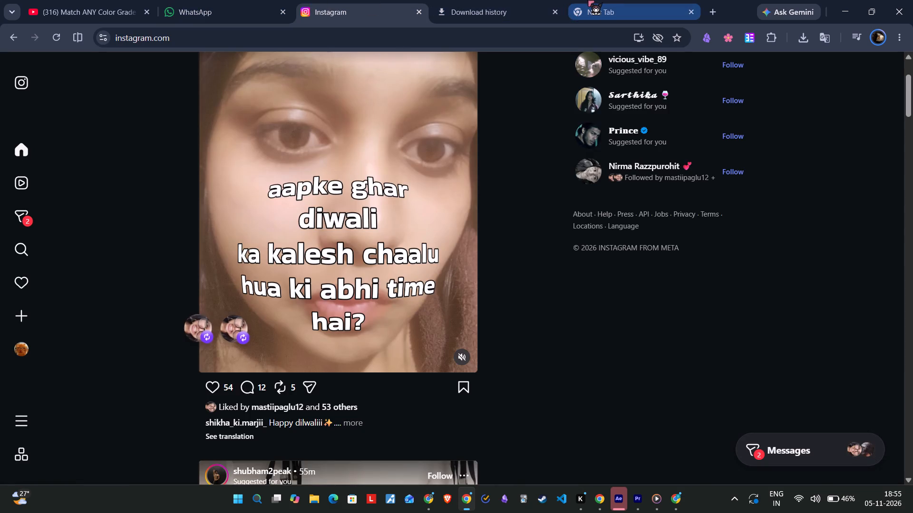
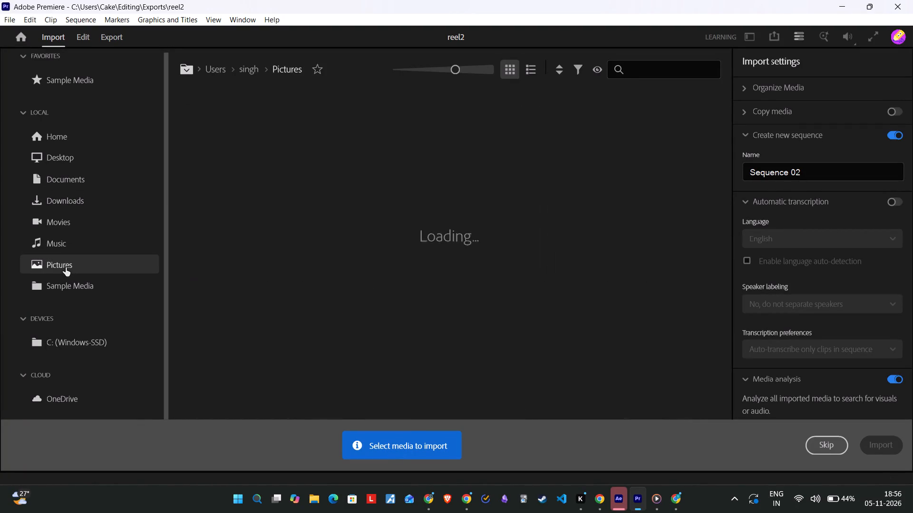
# Browse the Pictures folder for media to import into the reel2 project.
pyautogui.scroll(-4, 96, 245)
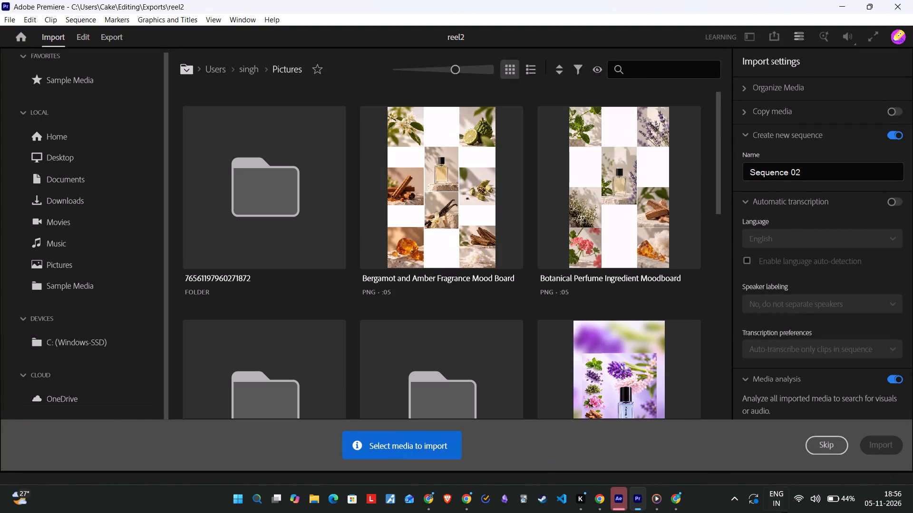
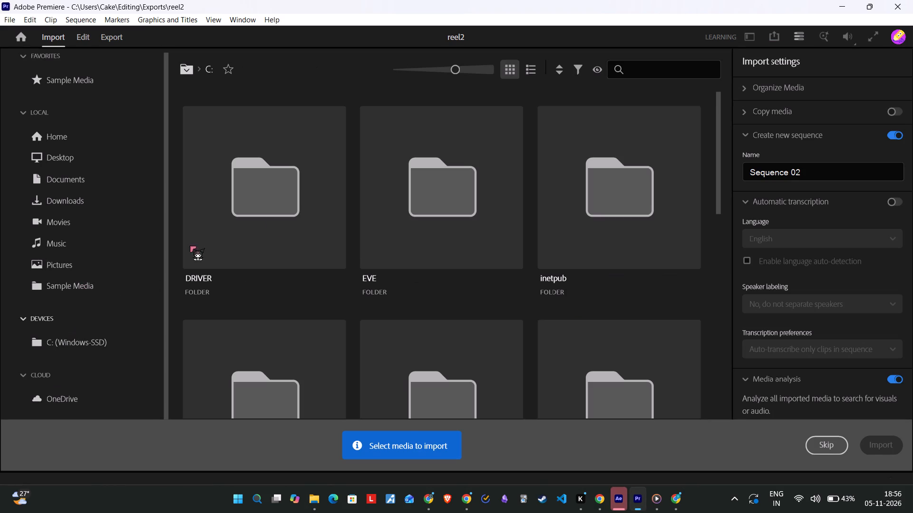
# Browse the folders on the C: drive for the location of additional media to import.
pyautogui.scroll(-20, 301, 212)
pyautogui.scroll(-10, 301, 212)
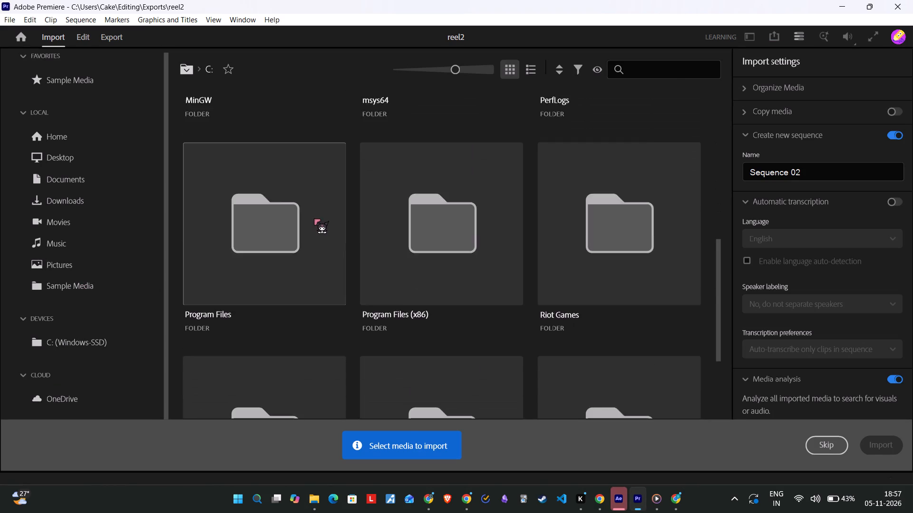
pyautogui.scroll(-20, 314, 218)
pyautogui.scroll(-3, 314, 218)
pyautogui.scroll(20, 321, 231)
pyautogui.scroll(12, 321, 231)
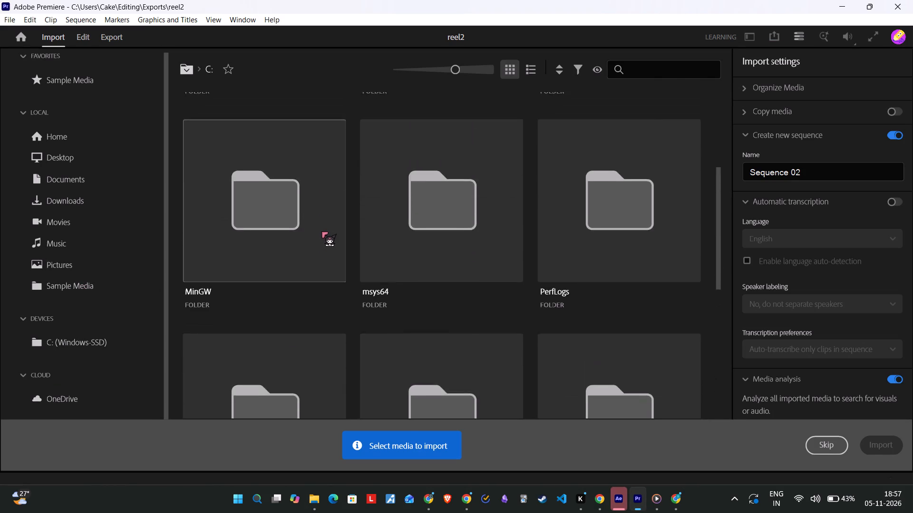
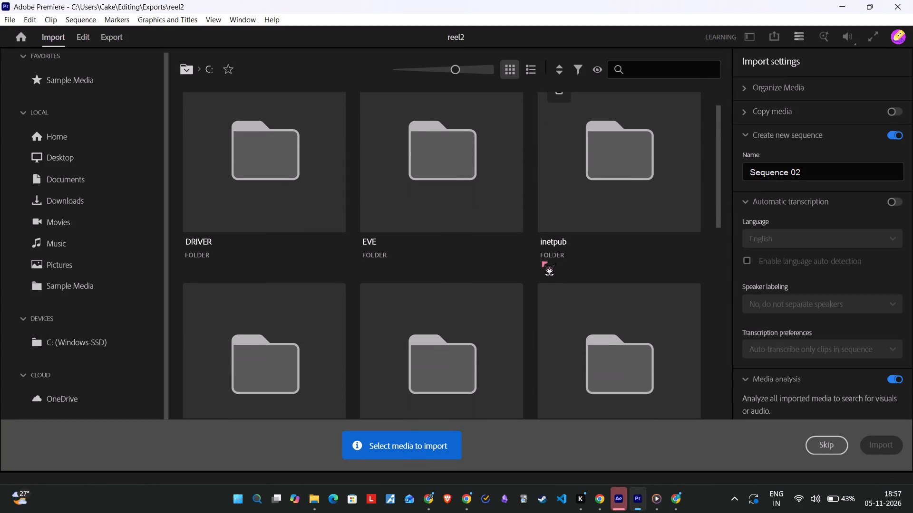
# Open the Users folder on the C: drive and browse its subfolders for media to import.
pyautogui.scroll(-20, 541, 261)
pyautogui.scroll(-18, 541, 261)
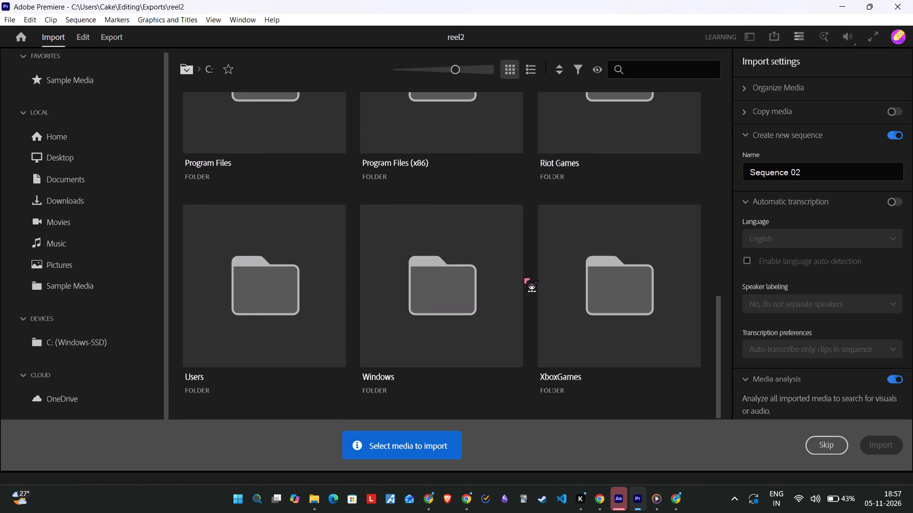
pyautogui.scroll(-5, 524, 277)
pyautogui.doubleClick(308, 297)
pyautogui.doubleClick(308, 297)
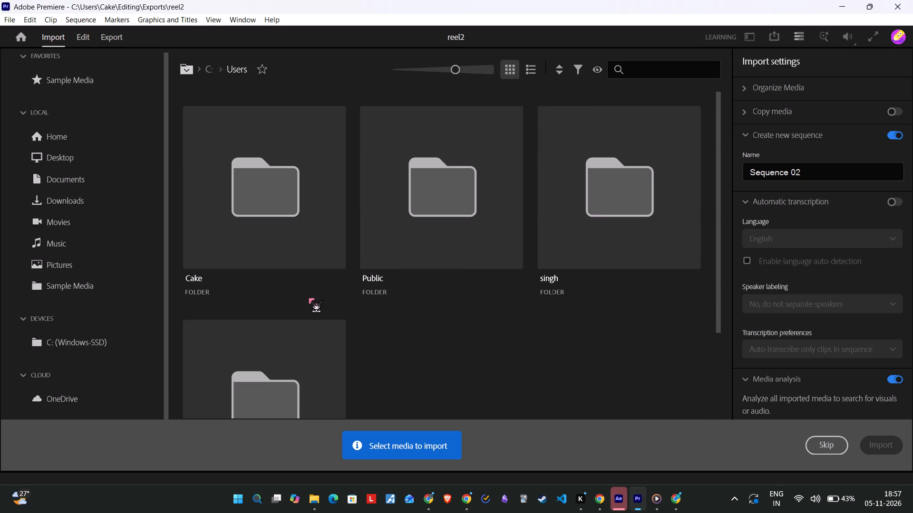
pyautogui.scroll(-6, 399, 287)
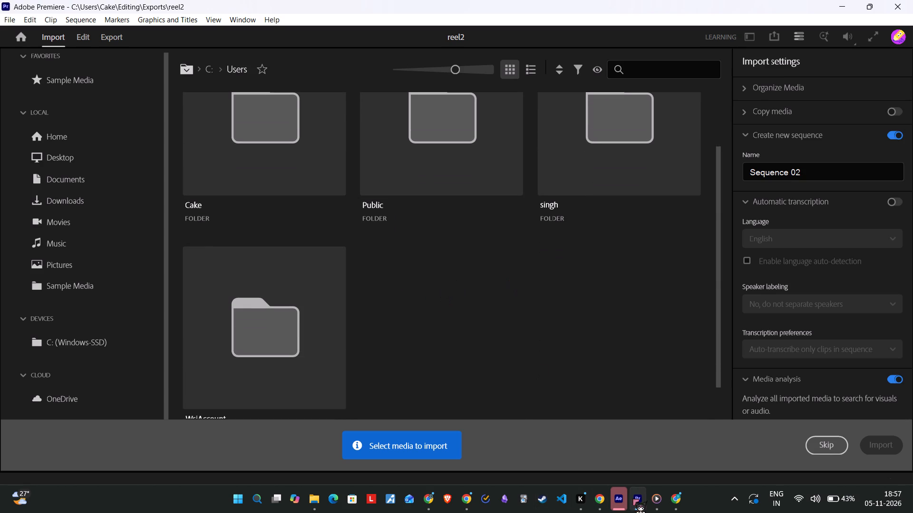
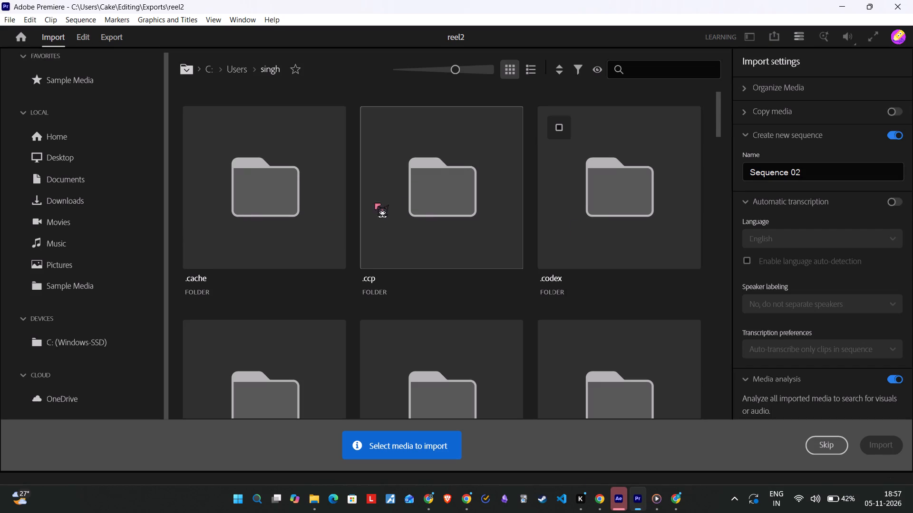
# Find and open the Downloads folder inside the user's home folder in the import browser, checking its location in File Explorer.
pyautogui.scroll(-14, 293, 210)
pyautogui.scroll(-15, 291, 210)
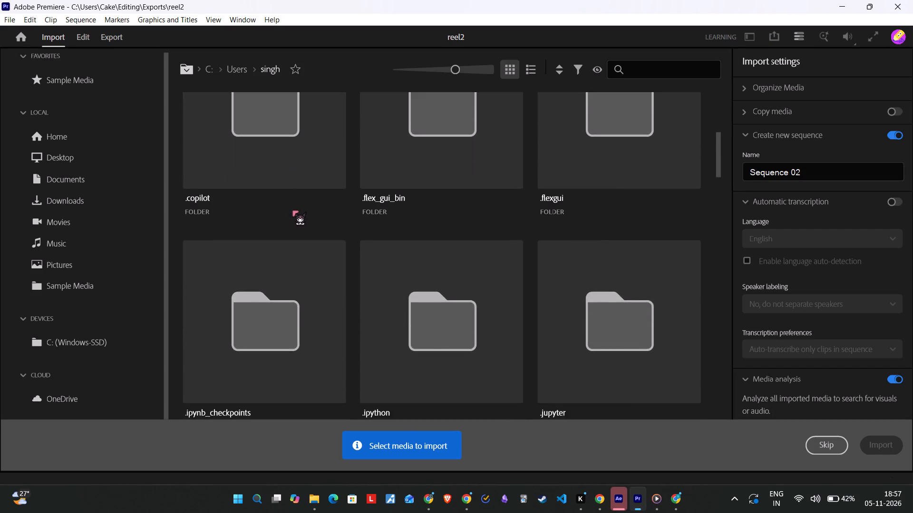
pyautogui.scroll(-3, 292, 210)
pyautogui.scroll(-20, 292, 207)
pyautogui.scroll(-20, 292, 207)
pyautogui.scroll(-1, 292, 207)
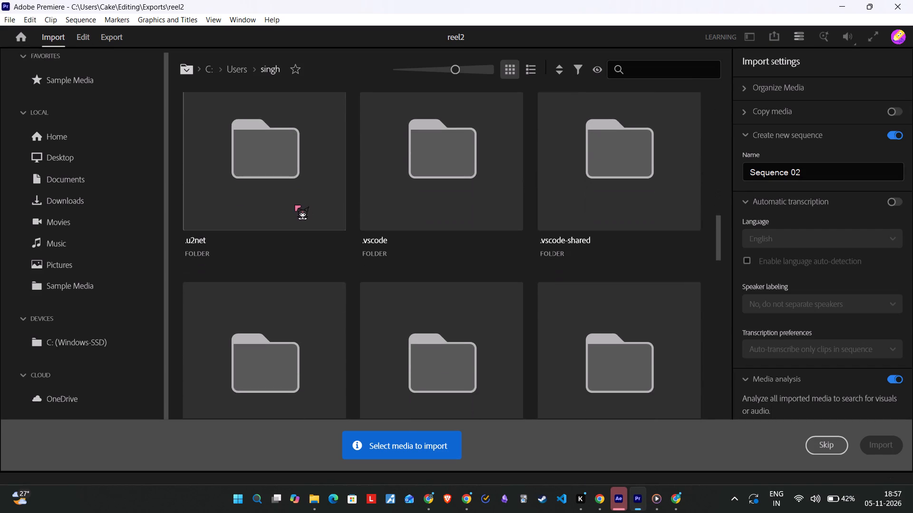
pyautogui.scroll(-8, 294, 206)
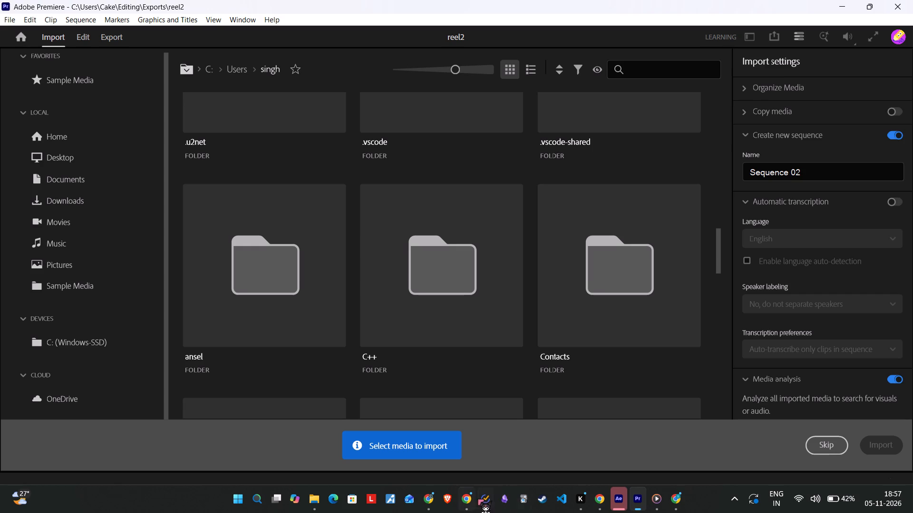
pyautogui.click(317, 503)
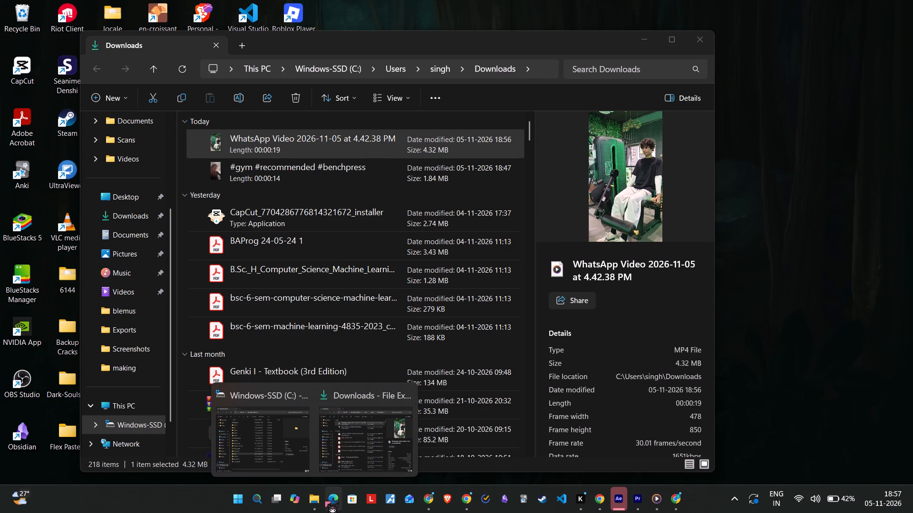
pyautogui.moveTo(719, 255); pyautogui.dragTo(716, 293)
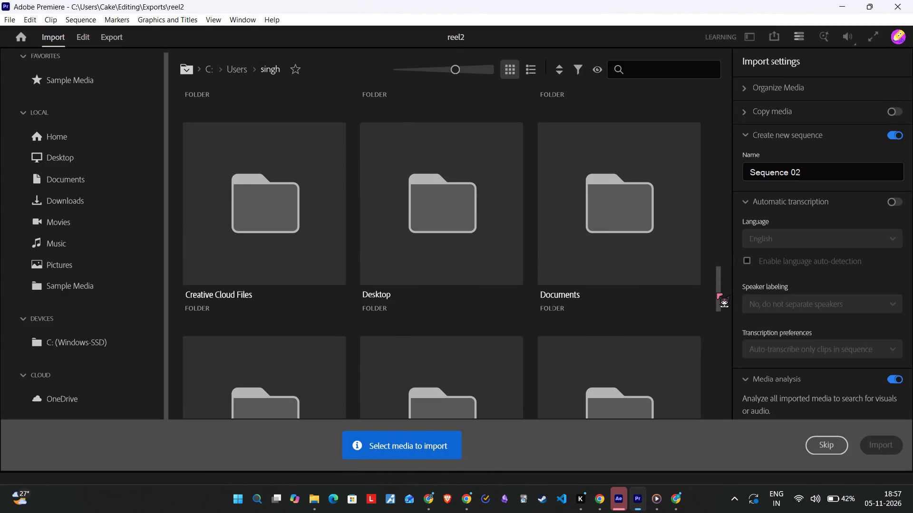
pyautogui.moveTo(716, 293); pyautogui.dragTo(712, 325)
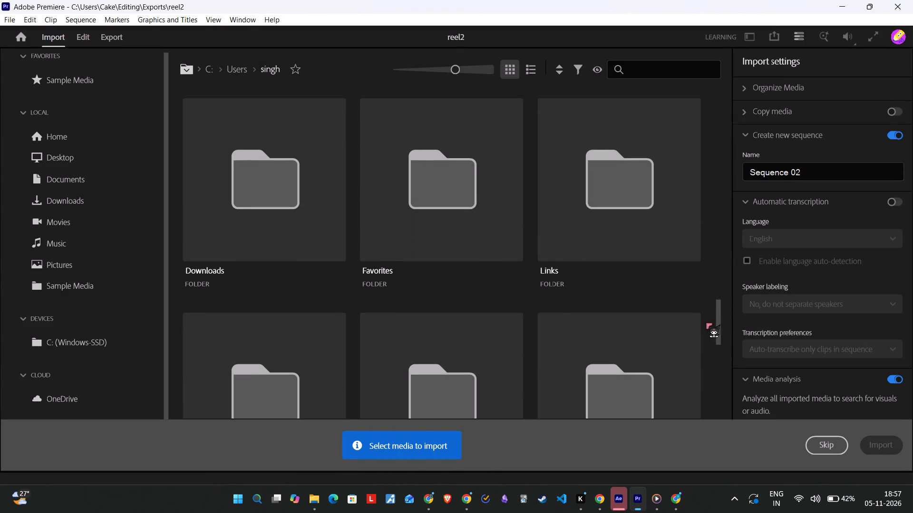
pyautogui.doubleClick(333, 230)
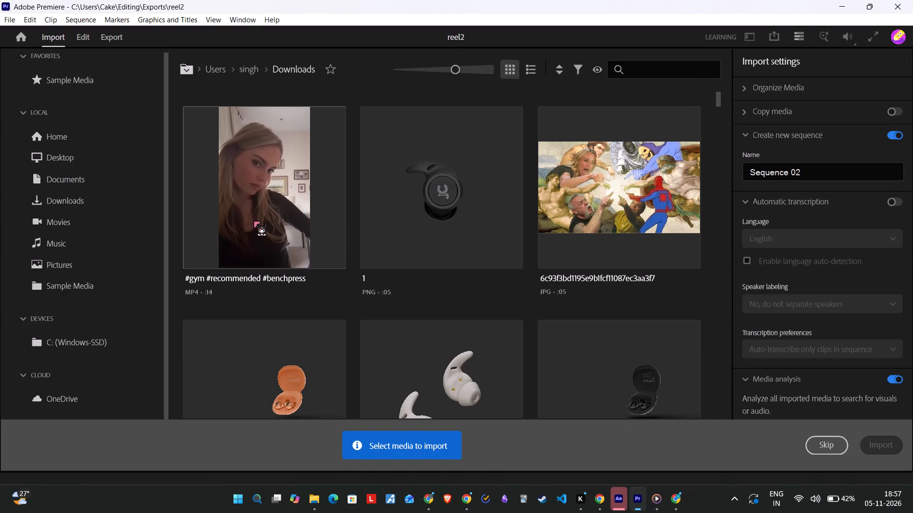
# Look through the media in the Downloads folder for the WhatsApp video of 2026-11-05.
pyautogui.moveTo(720, 102); pyautogui.dragTo(704, 181)
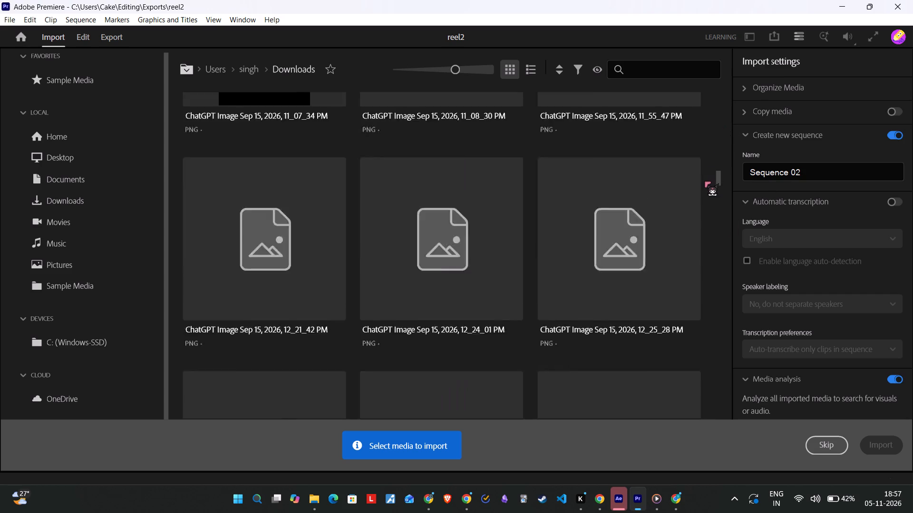
pyautogui.moveTo(704, 181); pyautogui.dragTo(714, 136)
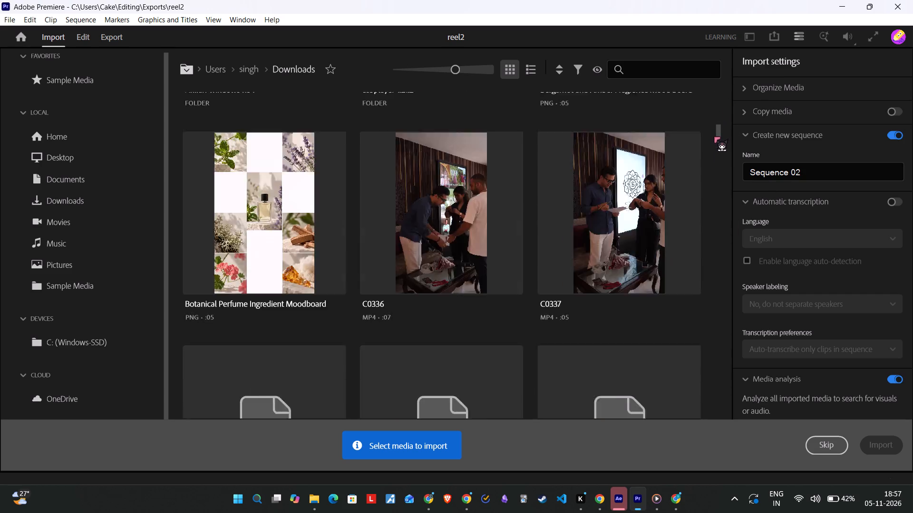
pyautogui.moveTo(714, 136); pyautogui.dragTo(709, 199)
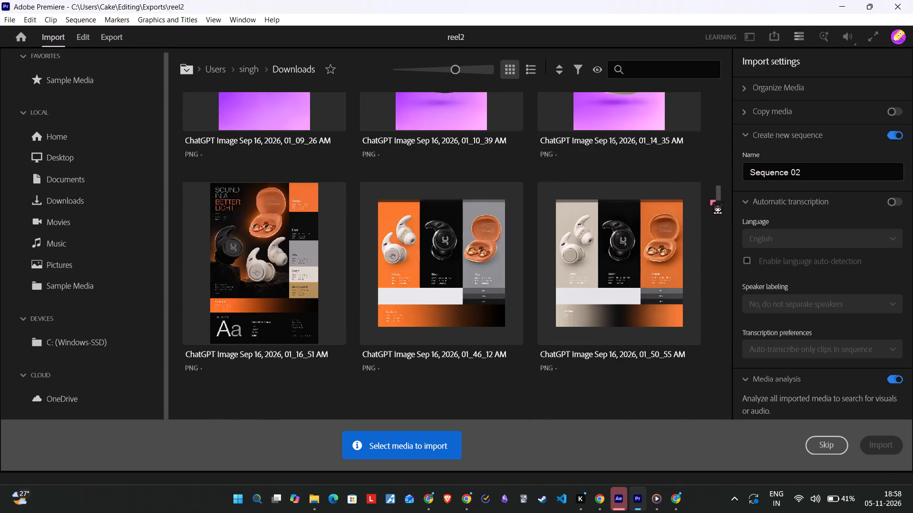
pyautogui.moveTo(709, 199); pyautogui.dragTo(709, 207)
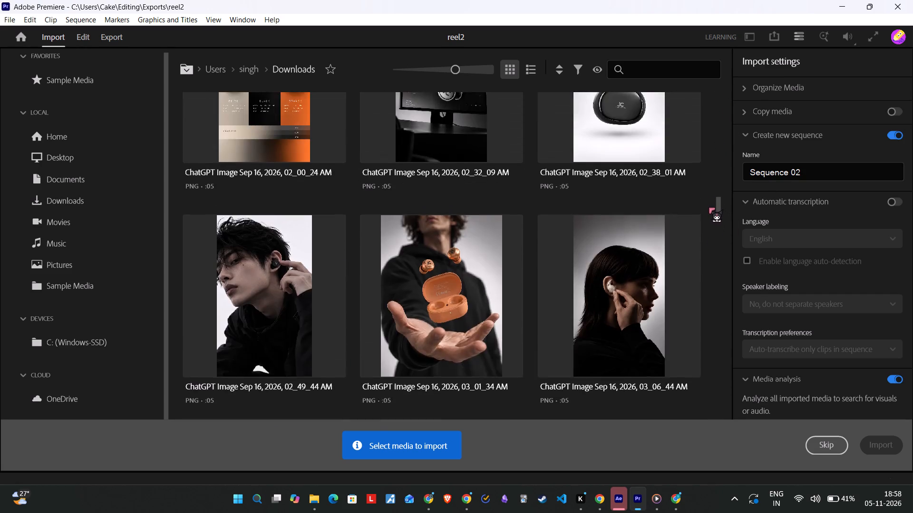
pyautogui.moveTo(709, 207); pyautogui.dragTo(709, 286)
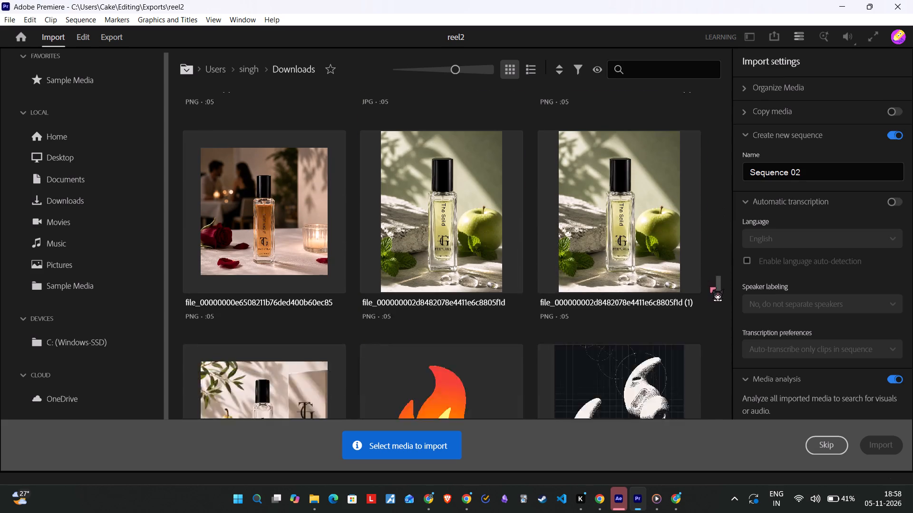
pyautogui.moveTo(709, 286); pyautogui.dragTo(724, 58)
# Restart Premiere by closing the open reel2 project and launching Adobe Premiere Pro 2026 again.
pyautogui.click(912, 0)
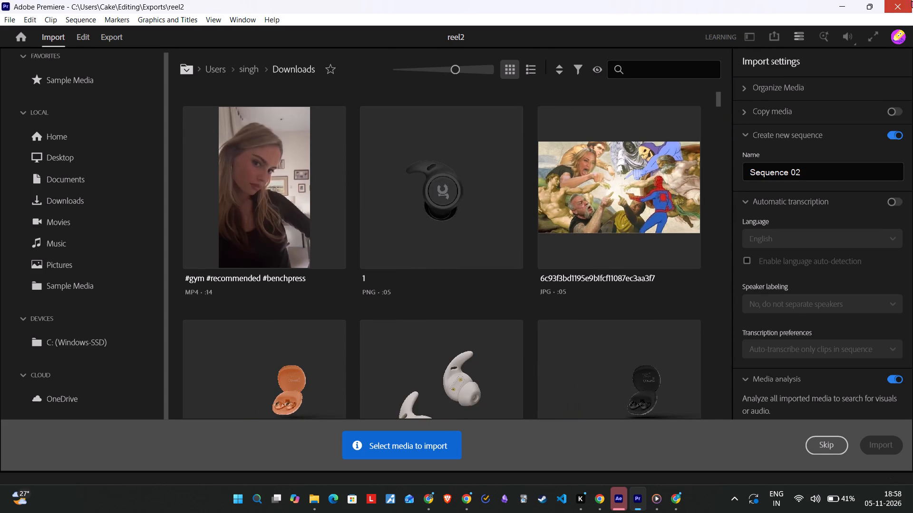
pyautogui.click(440, 284)
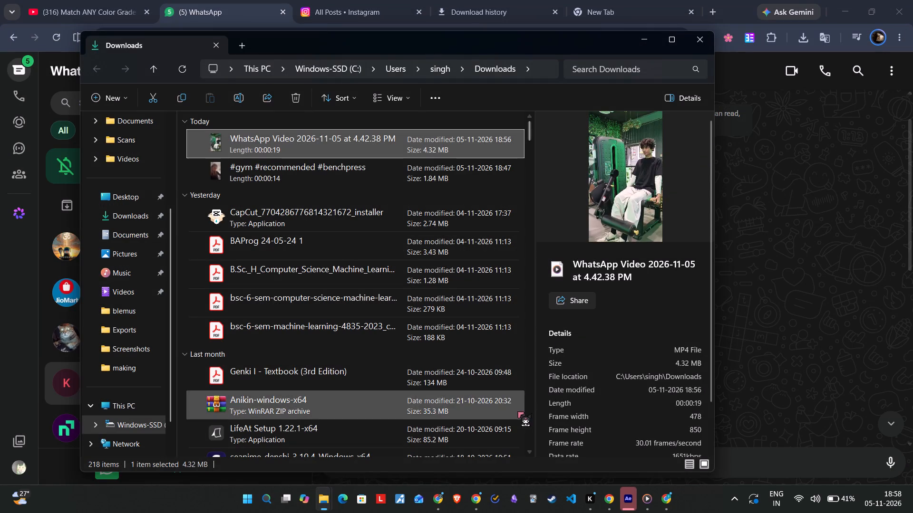
pyautogui.click(259, 498)
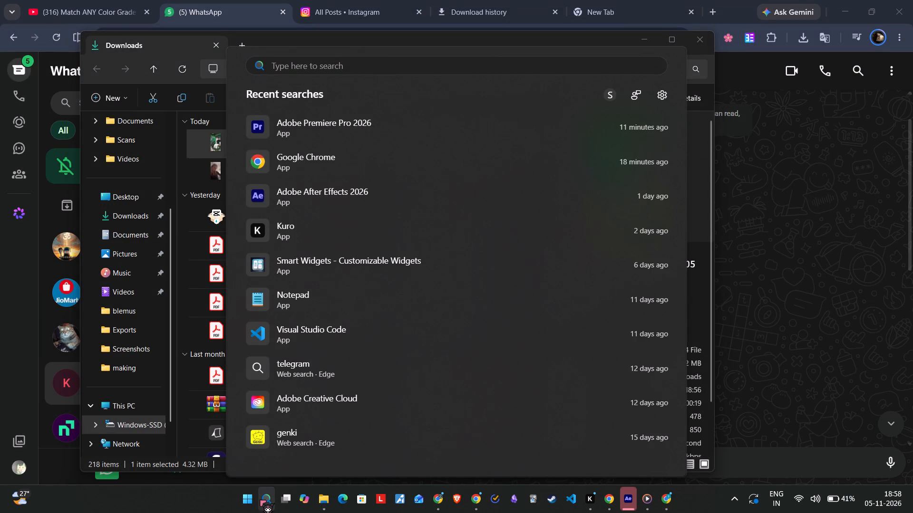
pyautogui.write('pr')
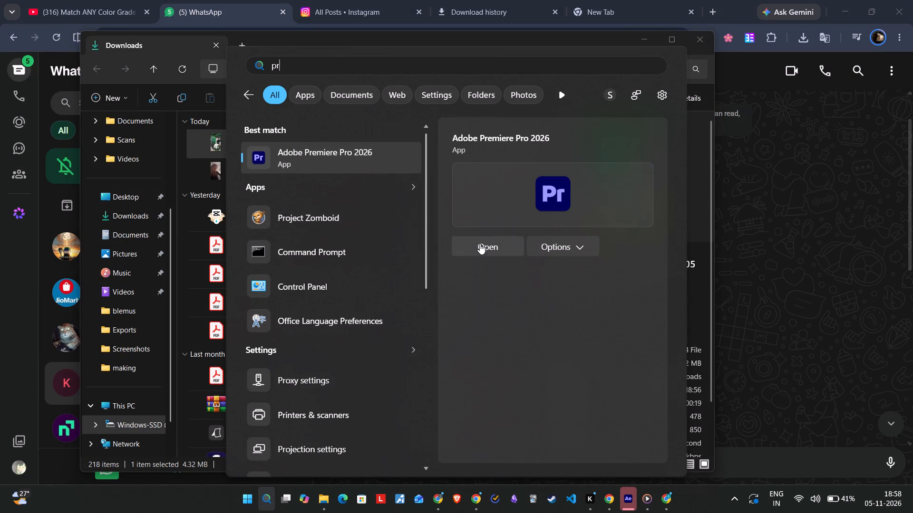
pyautogui.click(479, 247)
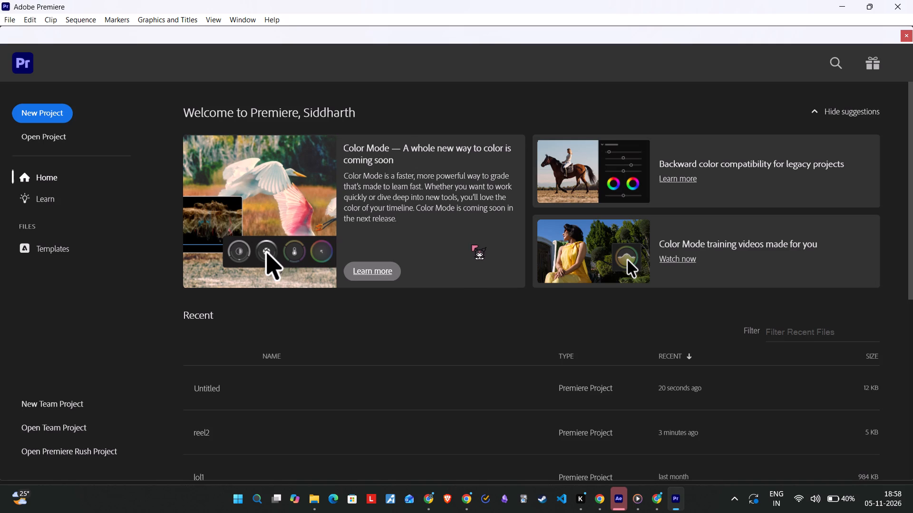
# Open the recent project named Untitled.
pyautogui.click(273, 379)
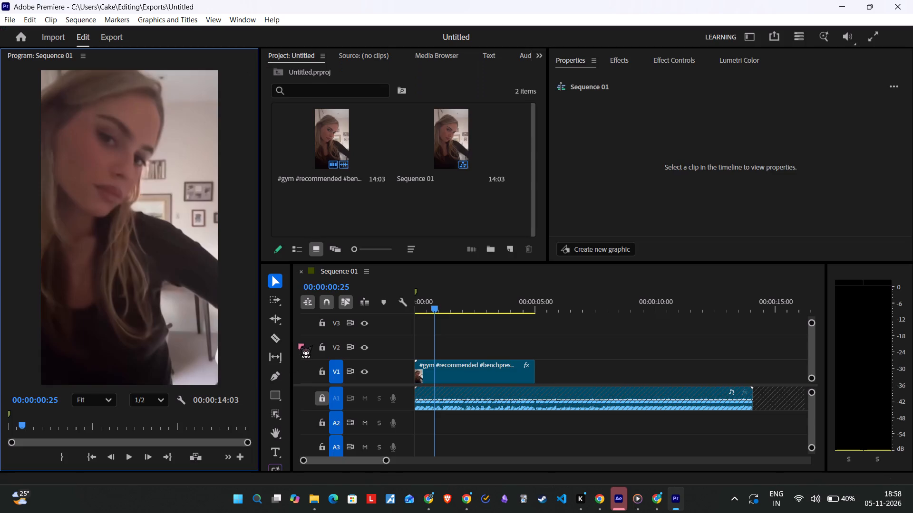
# Return the playhead to 00:00:00:00 and scrub through the opening of the gym clip.
pyautogui.moveTo(432, 311); pyautogui.dragTo(388, 310)
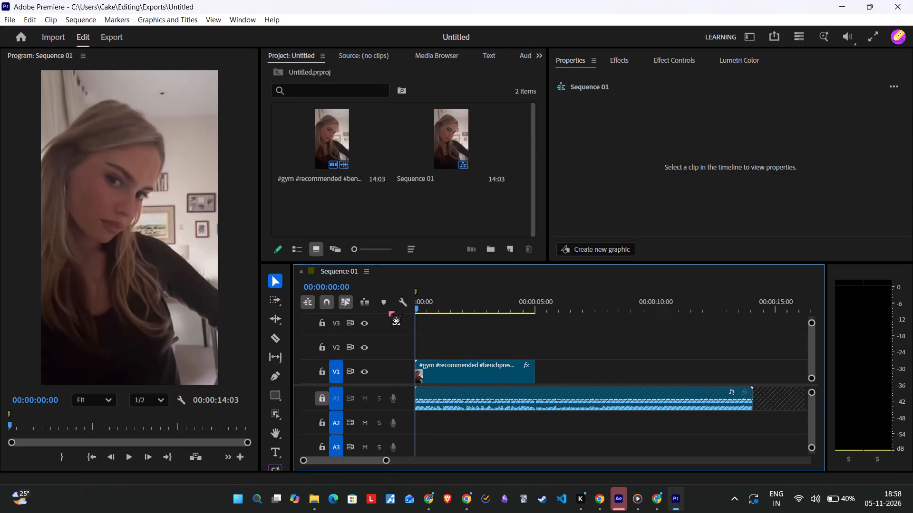
pyautogui.moveTo(414, 308); pyautogui.dragTo(436, 312)
# Open the media import view for the project.
pyautogui.click(51, 39)
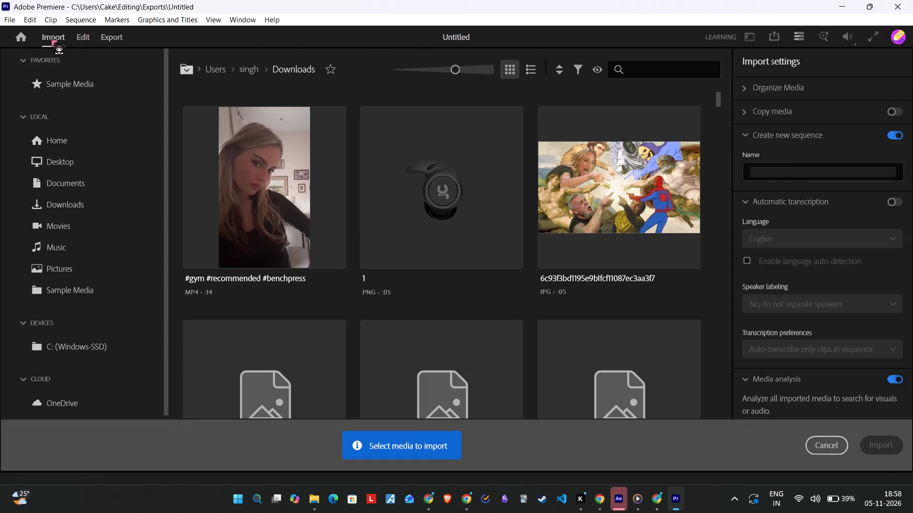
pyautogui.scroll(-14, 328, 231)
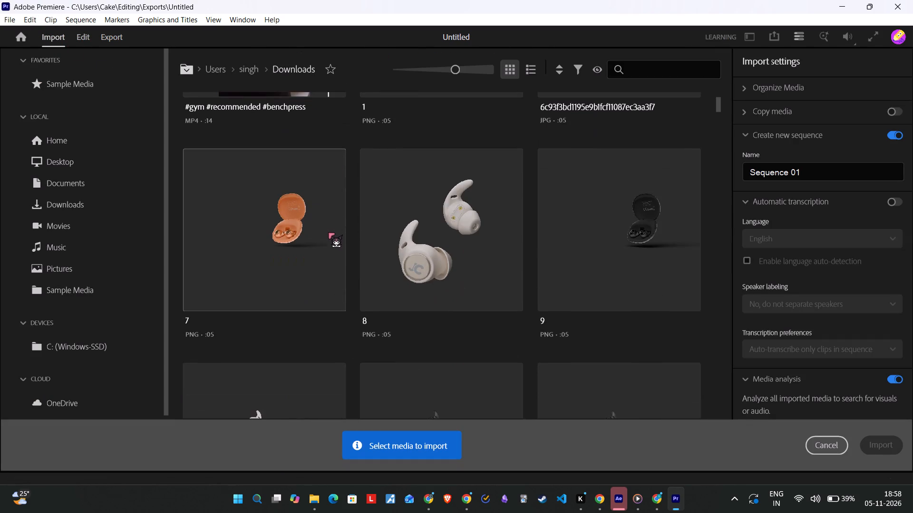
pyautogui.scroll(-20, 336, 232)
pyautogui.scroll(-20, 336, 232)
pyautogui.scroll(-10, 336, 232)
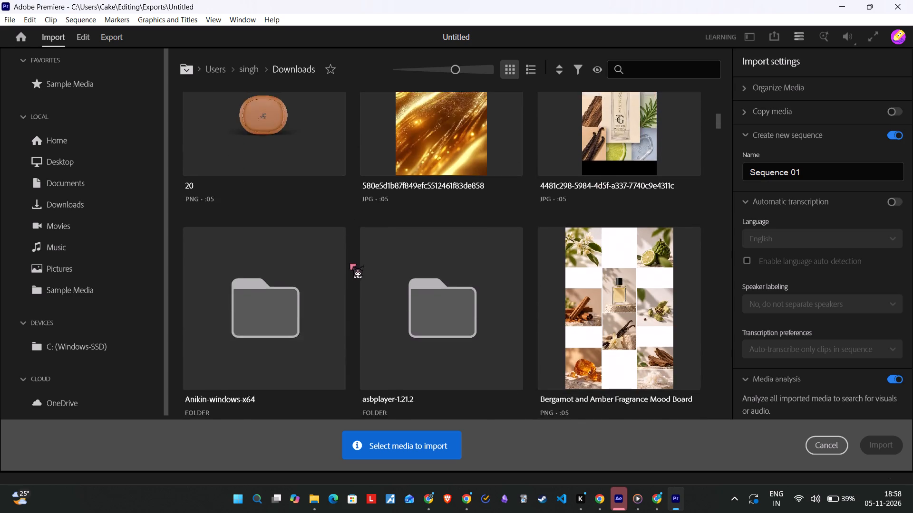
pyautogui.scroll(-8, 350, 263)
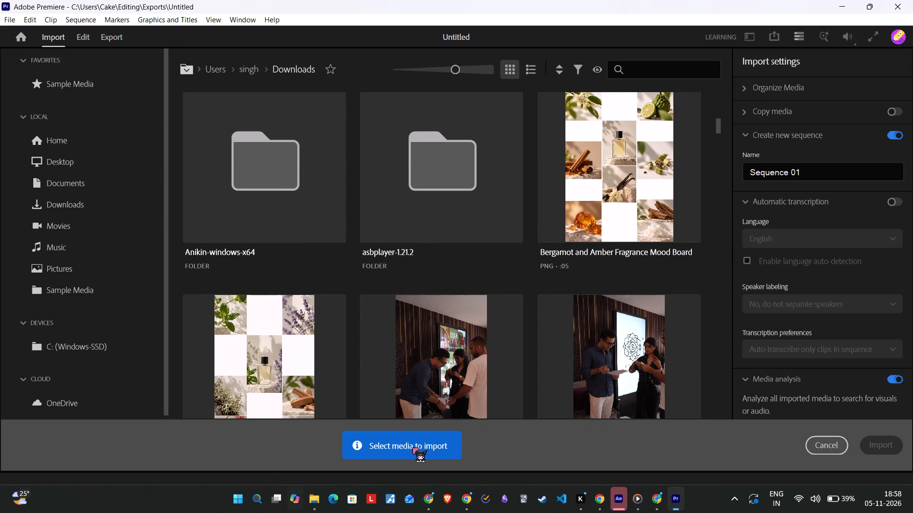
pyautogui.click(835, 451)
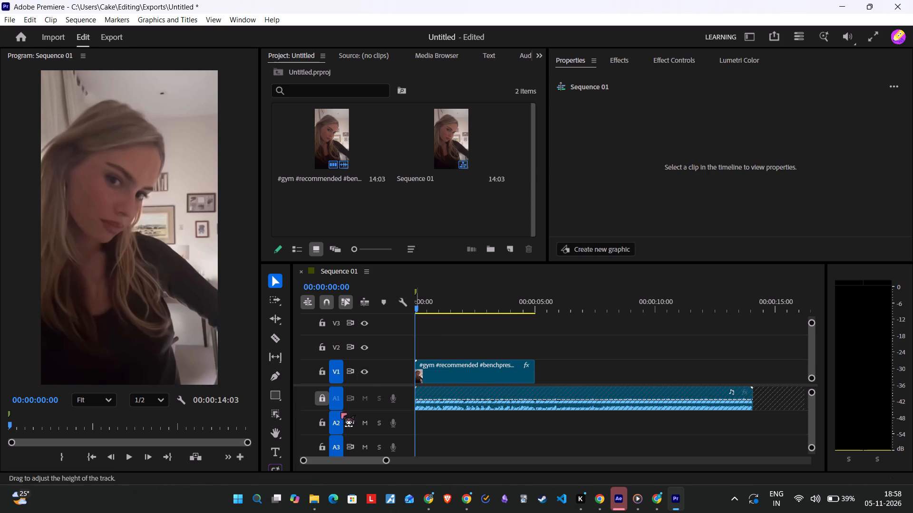
# Import the downloaded WhatsApp video from the Downloads folder into the project's media bin, closing the folder window and restoring the full-screen editor.
pyautogui.click(320, 495)
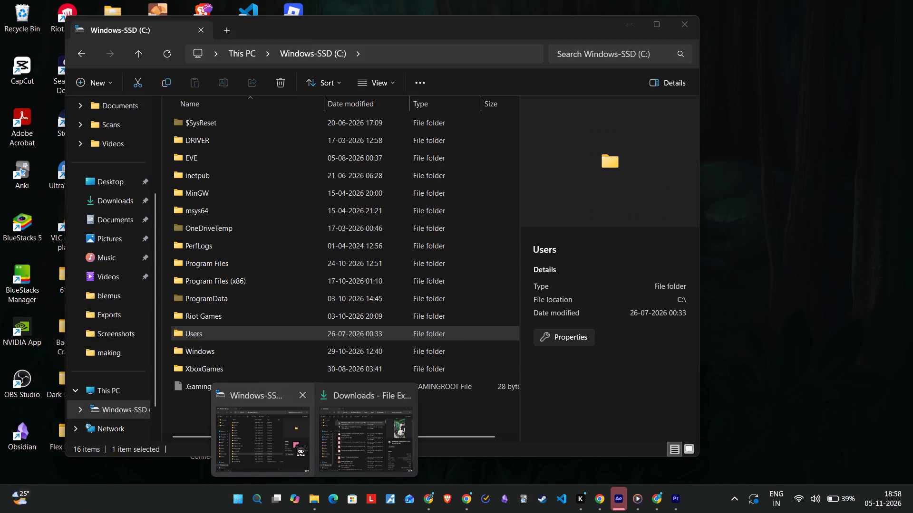
pyautogui.click(340, 434)
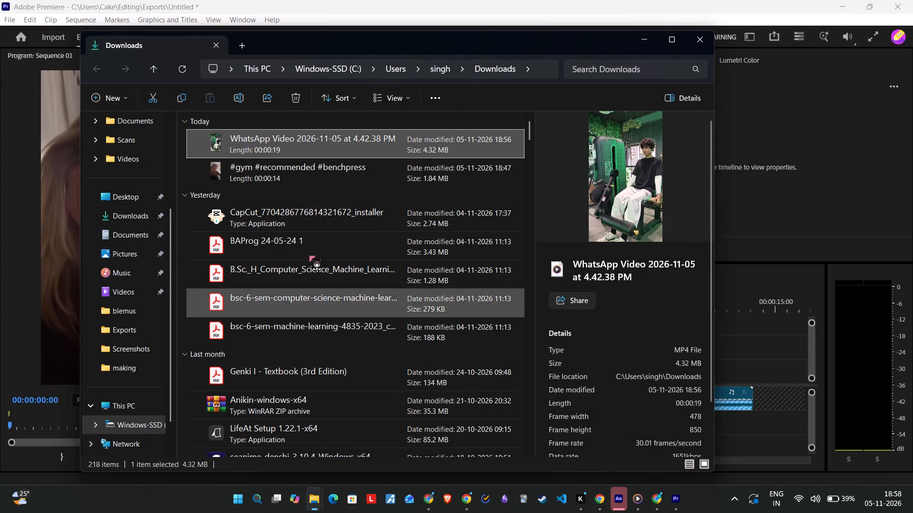
pyautogui.moveTo(554, 34); pyautogui.dragTo(591, 40)
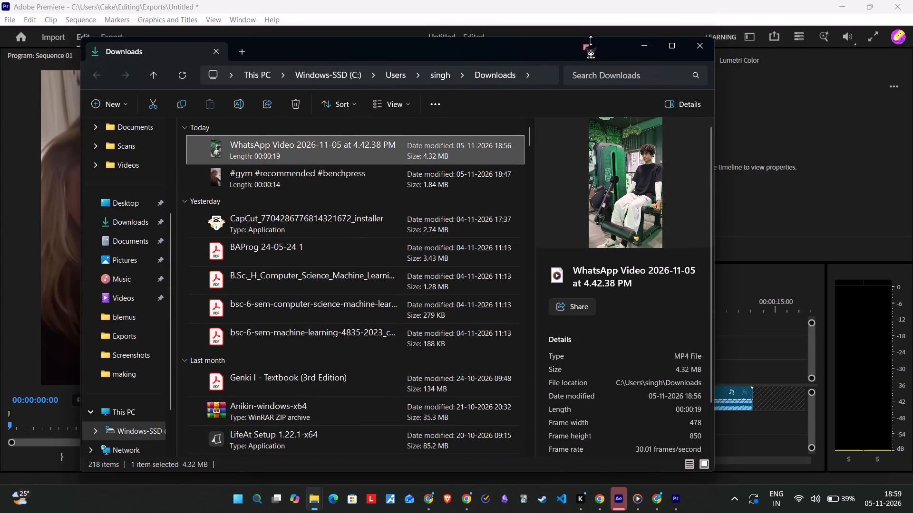
pyautogui.moveTo(571, 48); pyautogui.dragTo(912, 71)
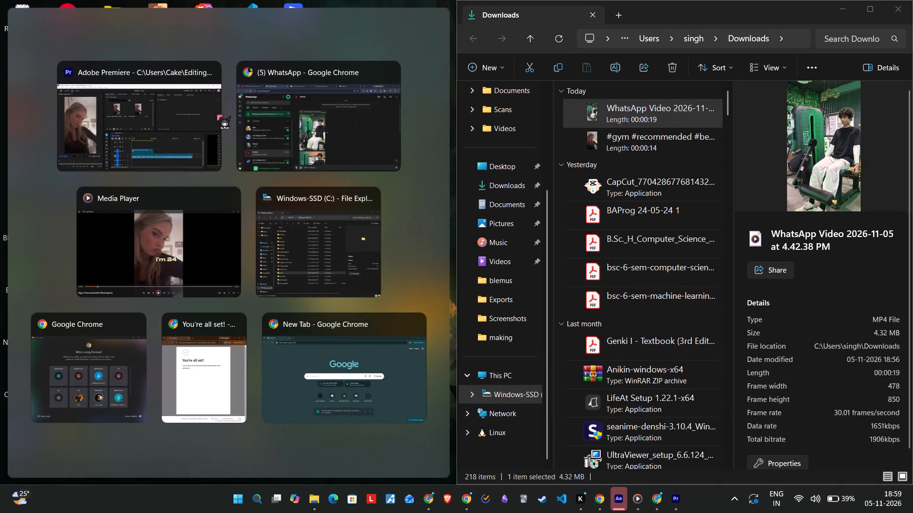
pyautogui.click(151, 114)
pyautogui.moveTo(619, 114); pyautogui.dragTo(392, 175)
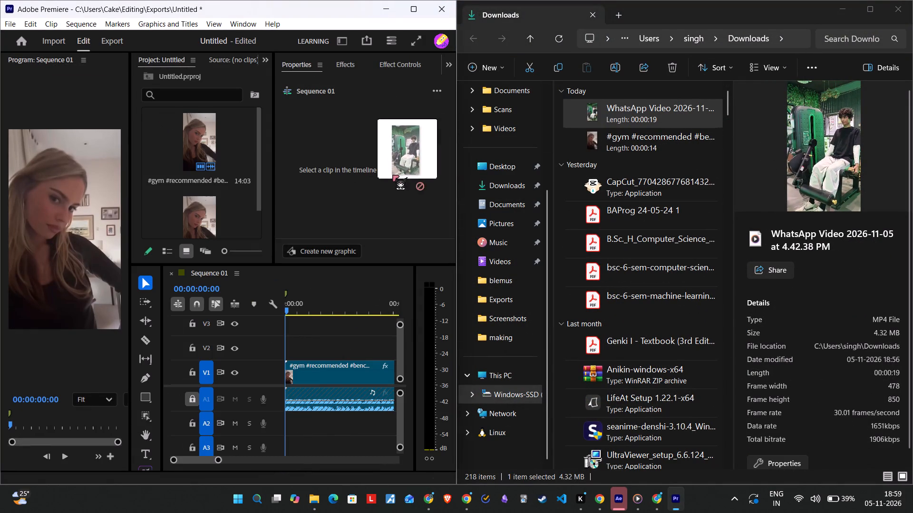
pyautogui.moveTo(392, 175); pyautogui.dragTo(243, 204)
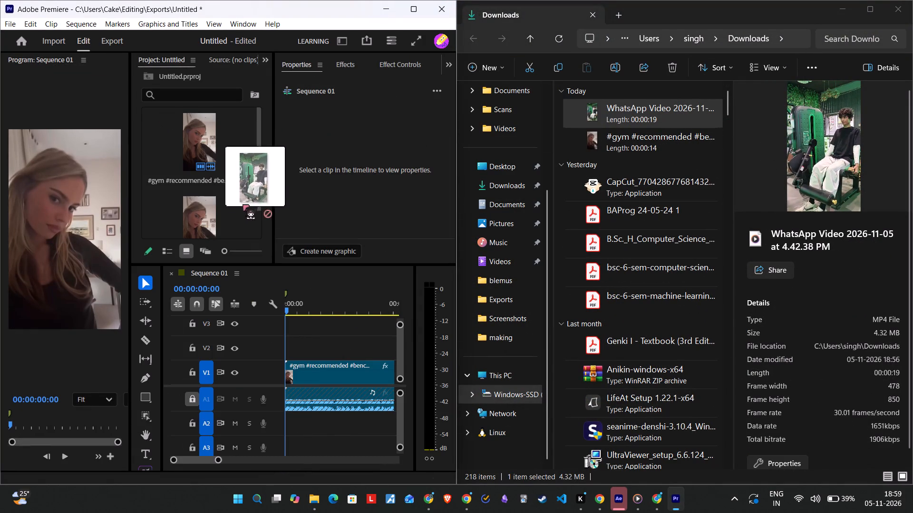
pyautogui.moveTo(243, 204); pyautogui.dragTo(219, 214)
pyautogui.click(893, 9)
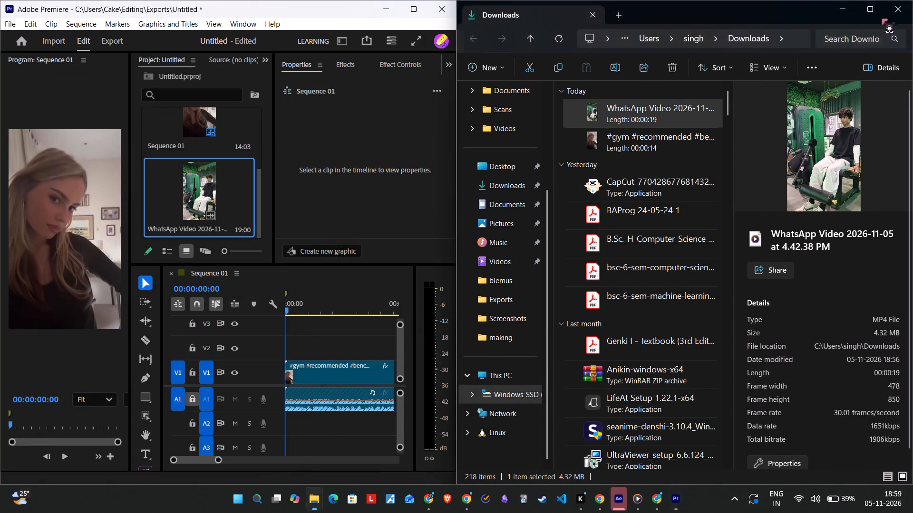
pyautogui.click(411, 7)
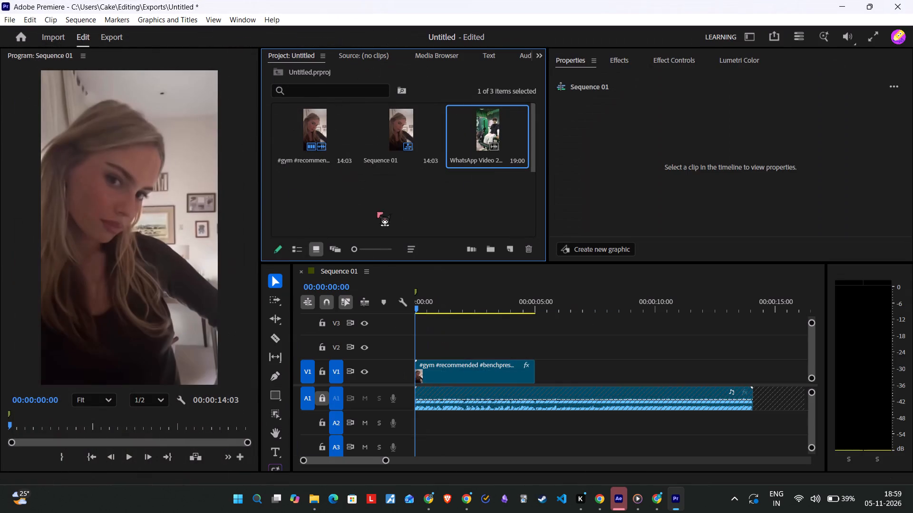
# Place the WhatsApp video on track V1 at 00:00:05:01, directly after the gym clip.
pyautogui.moveTo(418, 311); pyautogui.dragTo(548, 320)
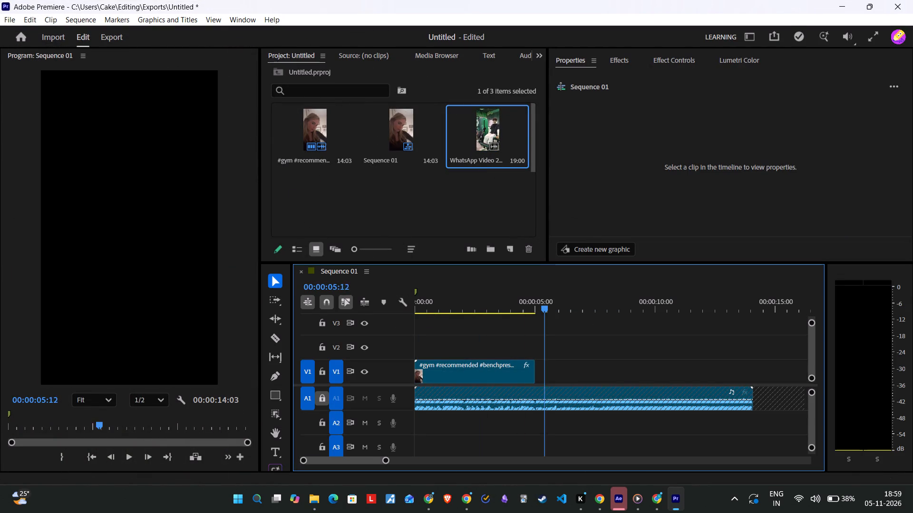
pyautogui.moveTo(548, 320); pyautogui.dragTo(537, 321)
pyautogui.moveTo(481, 128); pyautogui.dragTo(483, 128)
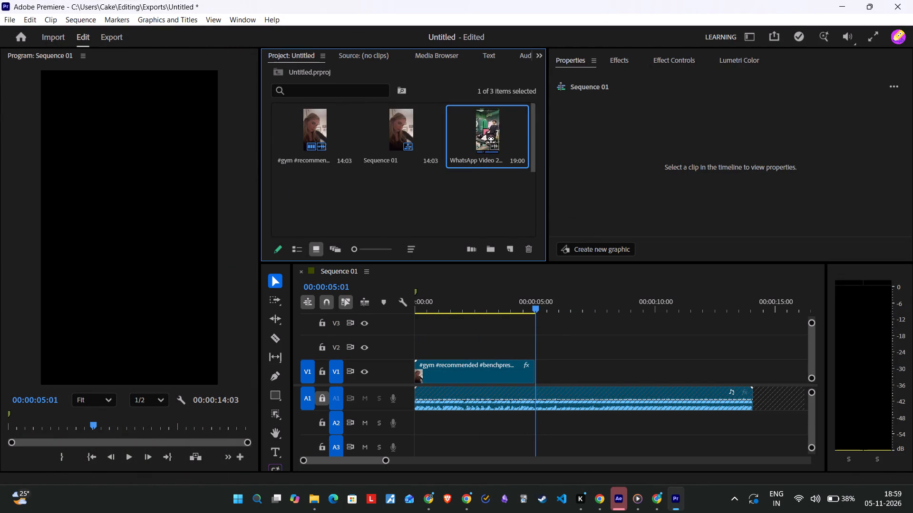
pyautogui.moveTo(483, 128); pyautogui.dragTo(538, 363)
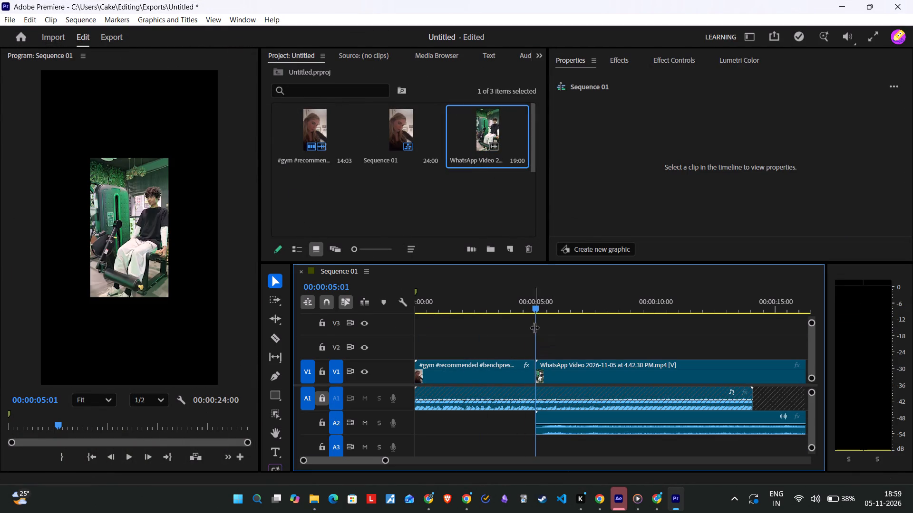
# Select the WhatsApp clip and scrub through it up to 00:00:14:03, where the reel's audio ends.
pyautogui.moveTo(534, 307); pyautogui.dragTo(543, 310)
pyautogui.click(551, 364)
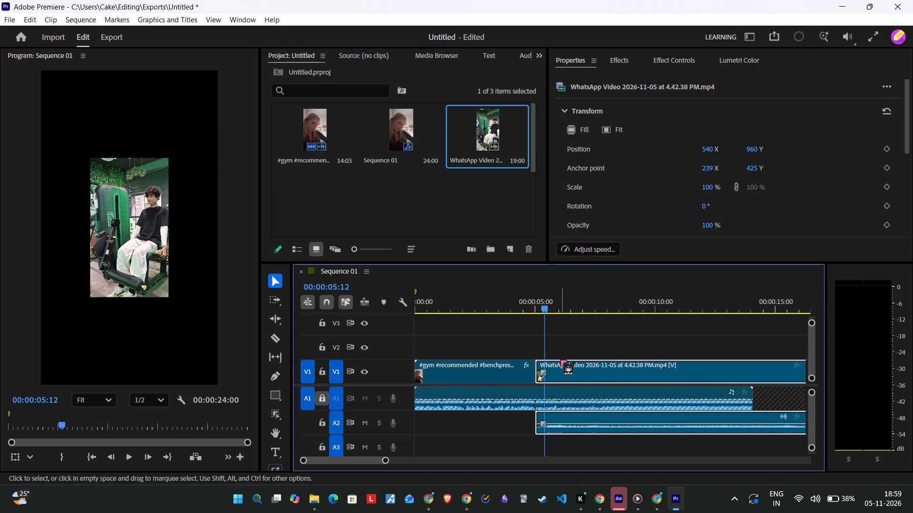
pyautogui.moveTo(544, 305); pyautogui.dragTo(600, 312)
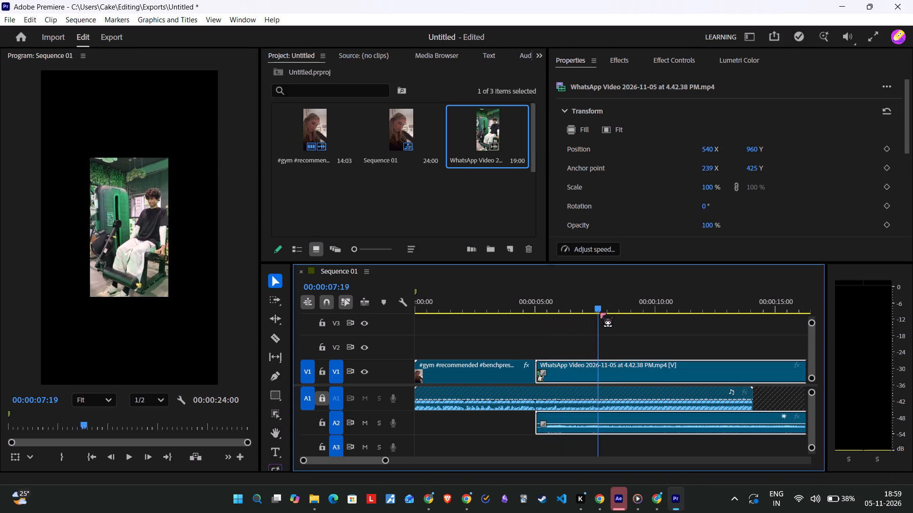
pyautogui.moveTo(600, 312); pyautogui.dragTo(647, 317)
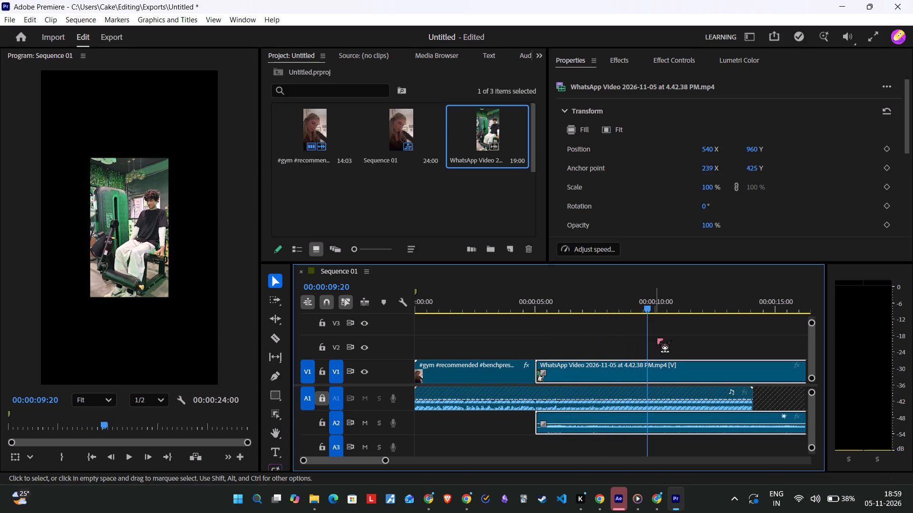
pyautogui.click(638, 306)
pyautogui.moveTo(648, 306); pyautogui.dragTo(755, 323)
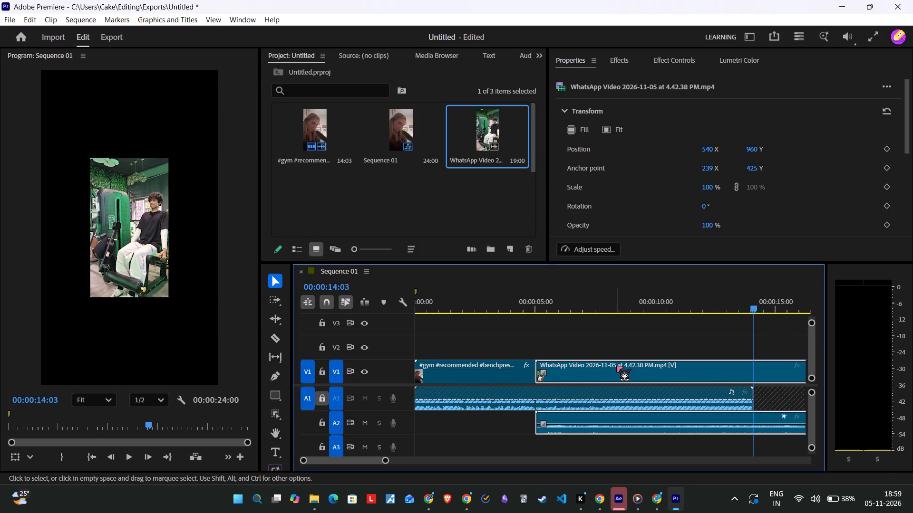
# Mute the WhatsApp clip's audio and lower its volume to the minimum.
pyautogui.scroll(-3, 628, 145)
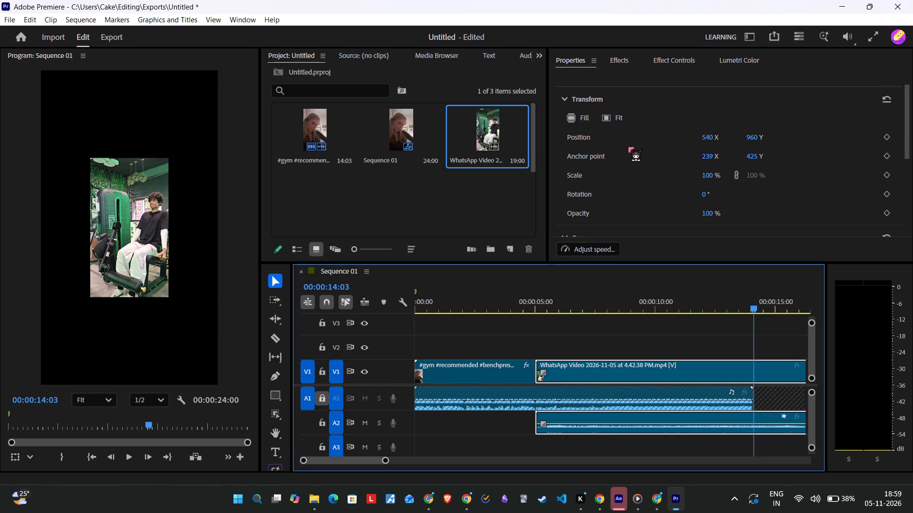
pyautogui.scroll(-17, 628, 146)
pyautogui.click(581, 217)
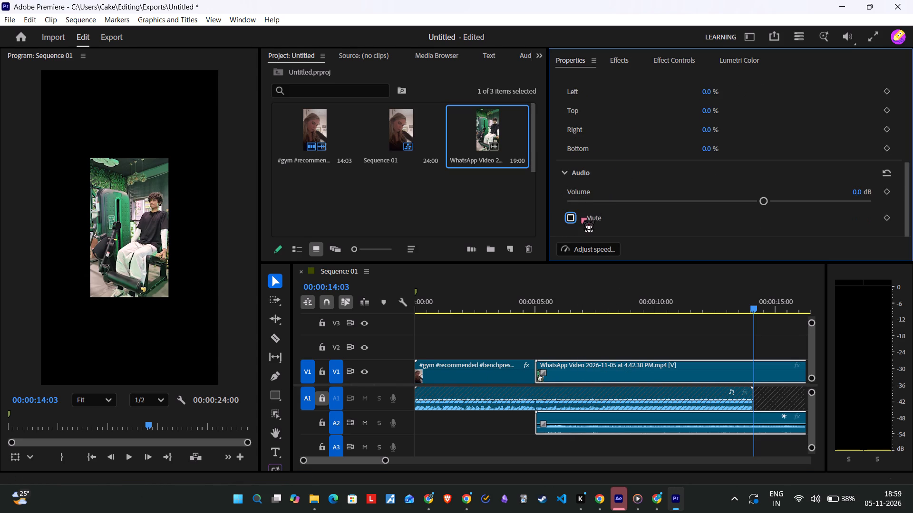
pyautogui.moveTo(738, 198); pyautogui.dragTo(409, 222)
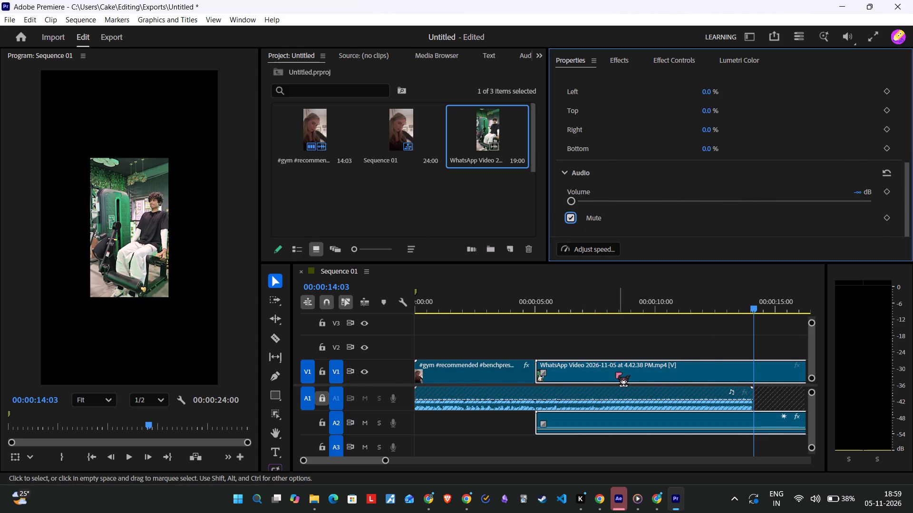
# Turn off snapping in the timeline.
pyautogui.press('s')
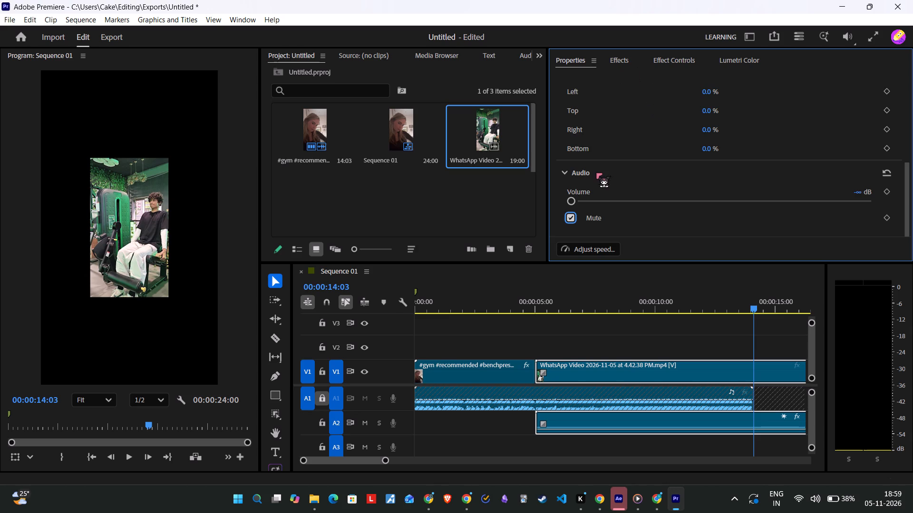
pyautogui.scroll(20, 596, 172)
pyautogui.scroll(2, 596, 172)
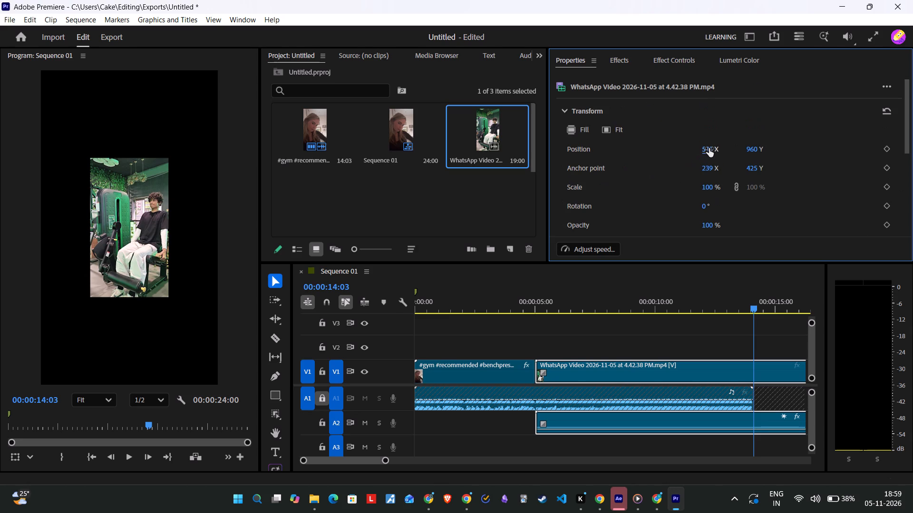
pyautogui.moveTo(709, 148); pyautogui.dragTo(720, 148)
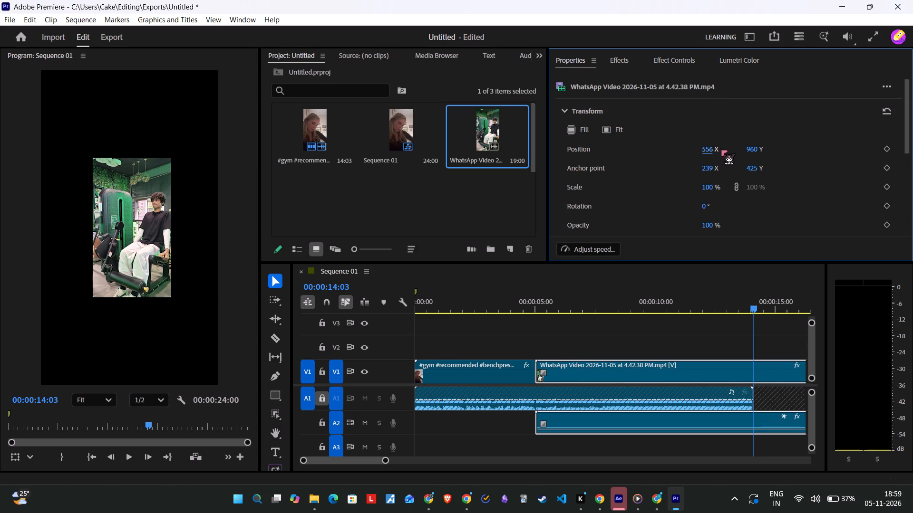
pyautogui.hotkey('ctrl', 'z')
# Scale the WhatsApp clip up to 410% so it overfills the vertical frame.
pyautogui.moveTo(710, 189); pyautogui.dragTo(712, 190)
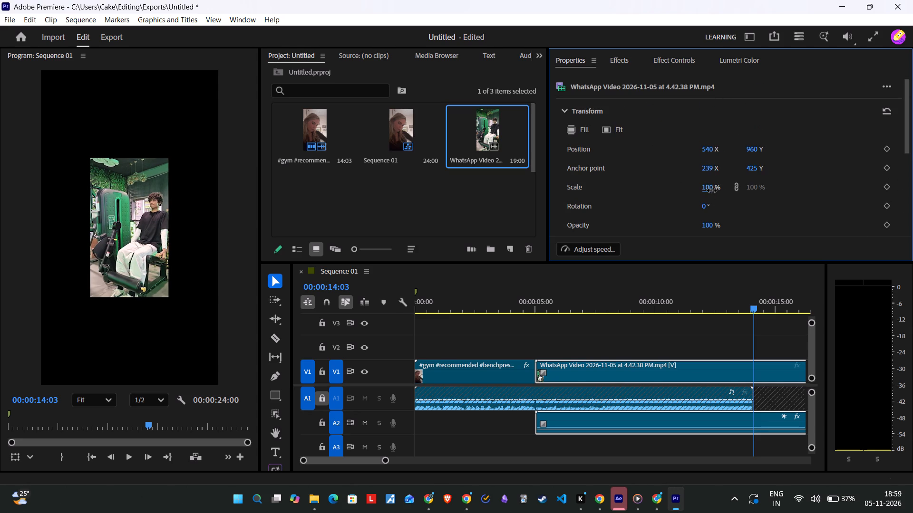
pyautogui.moveTo(712, 190); pyautogui.dragTo(880, 214)
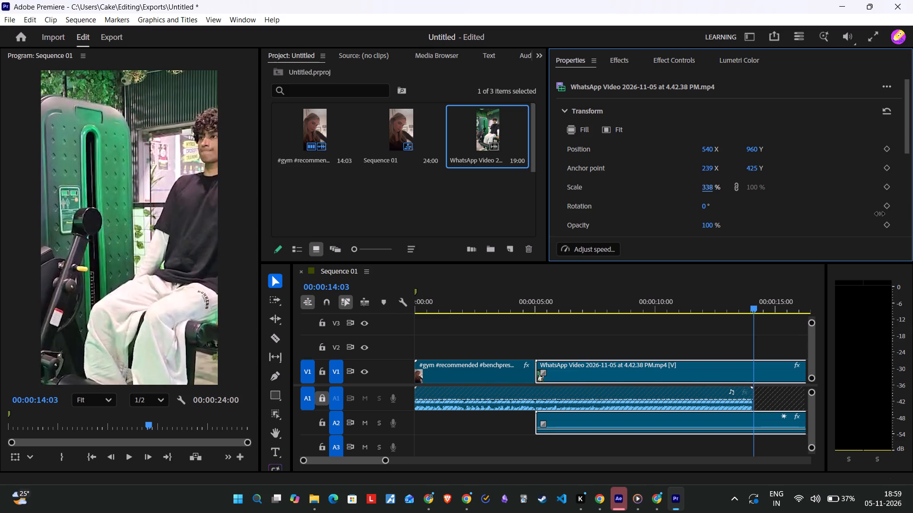
pyautogui.moveTo(880, 214); pyautogui.dragTo(888, 216)
pyautogui.moveTo(712, 185); pyautogui.dragTo(749, 185)
# Reposition the enlarged WhatsApp clip to about 320 X and 1292 Y to frame the seated man's upper body.
pyautogui.moveTo(715, 149); pyautogui.dragTo(539, 186)
pyautogui.moveTo(756, 148); pyautogui.dragTo(912, 152)
pyautogui.moveTo(748, 147); pyautogui.dragTo(797, 149)
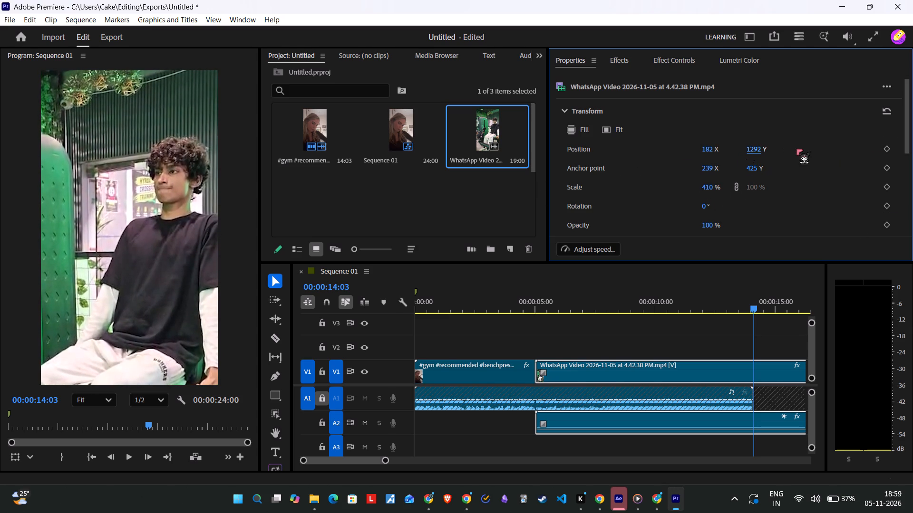
pyautogui.moveTo(707, 149); pyautogui.dragTo(804, 166)
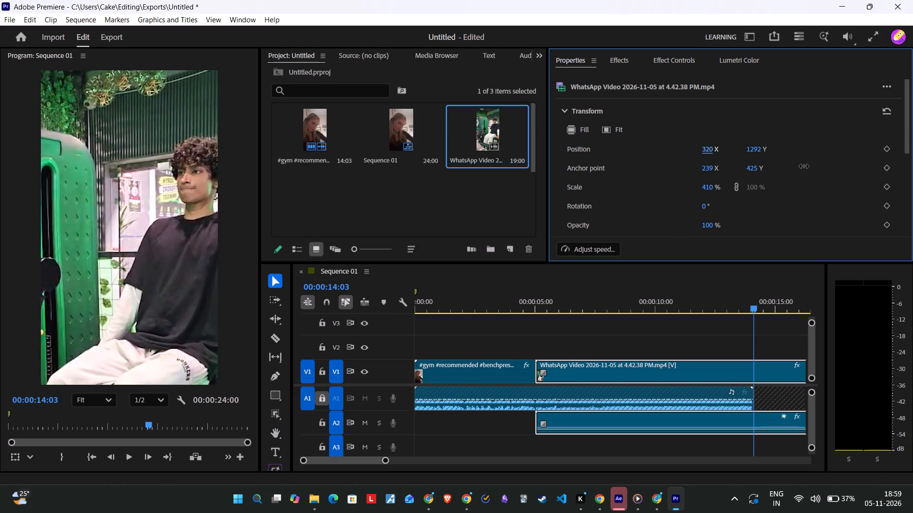
# Set the horizontal position of the WhatsApp video clip on V1 to 316 to reframe its subject.
pyautogui.moveTo(804, 166); pyautogui.dragTo(910, 173)
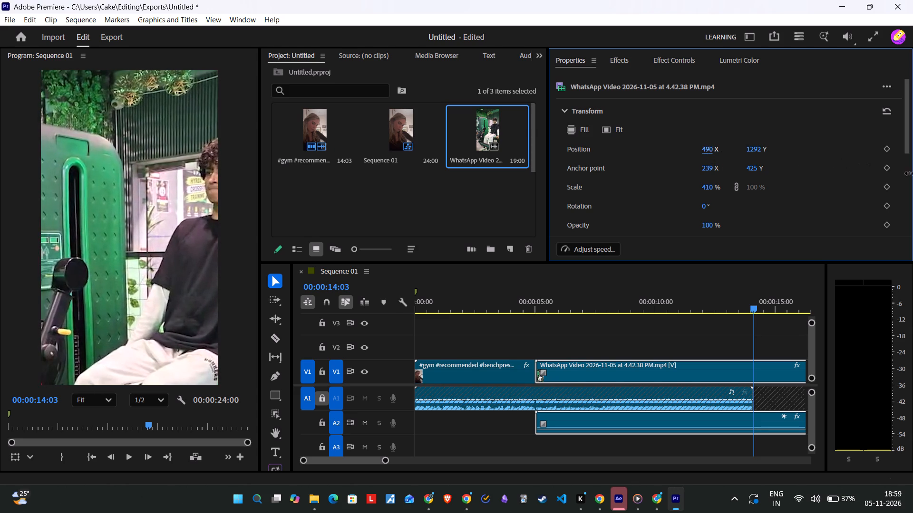
pyautogui.moveTo(910, 173); pyautogui.dragTo(816, 181)
# Move the playhead to 00:00:05:00, at the cut between the gym clip and the WhatsApp video.
pyautogui.moveTo(751, 304); pyautogui.dragTo(536, 319)
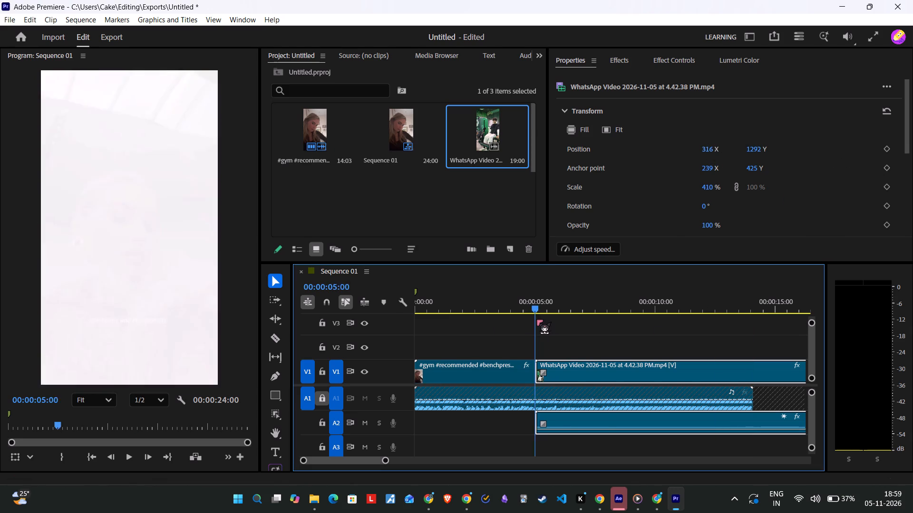
# Play the sequence across the cut and scrub through the WhatsApp video to check its framing.
pyautogui.moveTo(536, 319); pyautogui.dragTo(520, 321)
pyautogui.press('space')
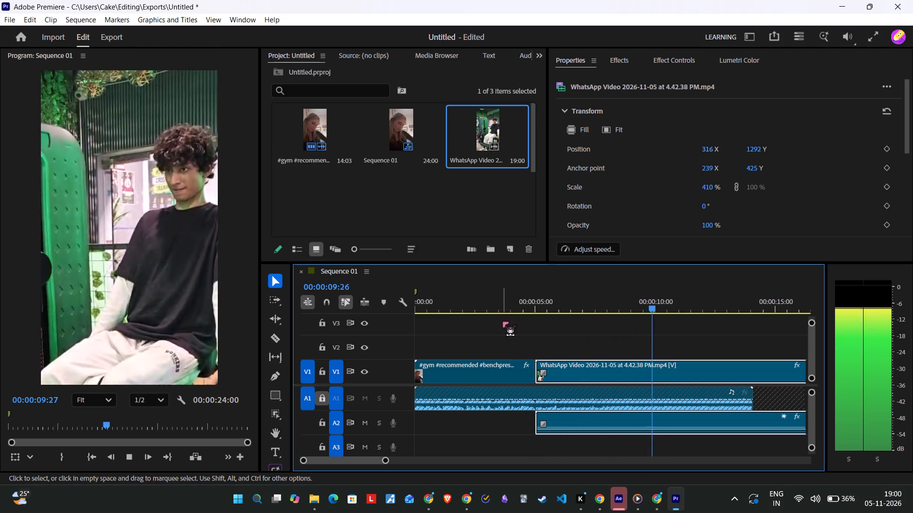
pyautogui.moveTo(699, 307); pyautogui.dragTo(695, 310)
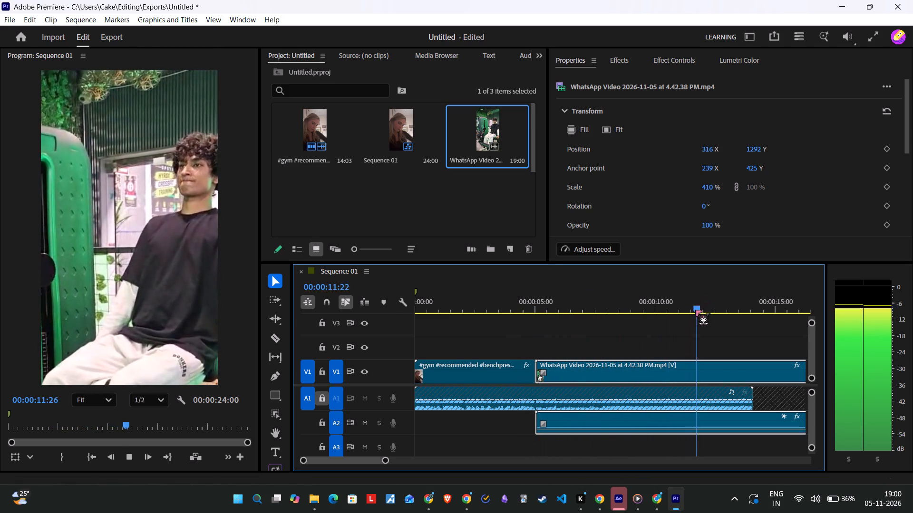
pyautogui.moveTo(695, 310); pyautogui.dragTo(663, 316)
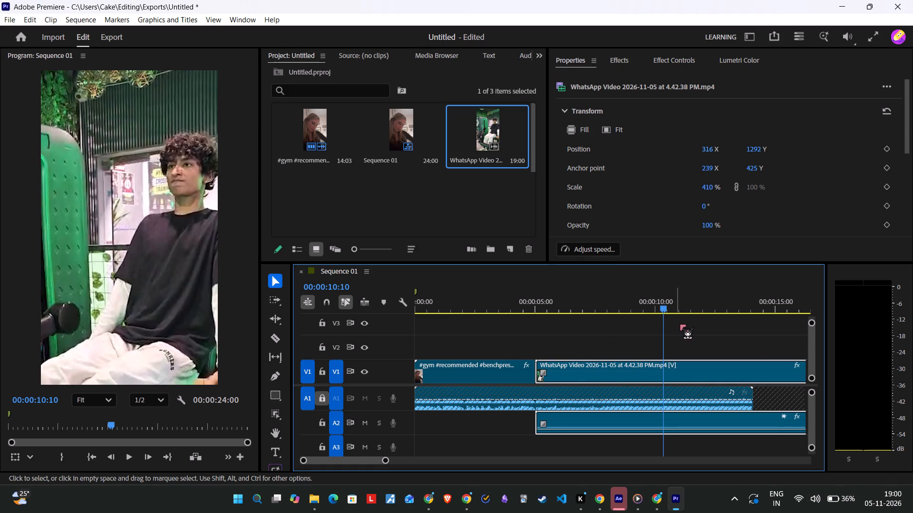
# With the playhead at 00:00:14:02, apply the default audio transition to the start of the WhatsApp clip's audio on A2.
pyautogui.moveTo(664, 299); pyautogui.dragTo(754, 323)
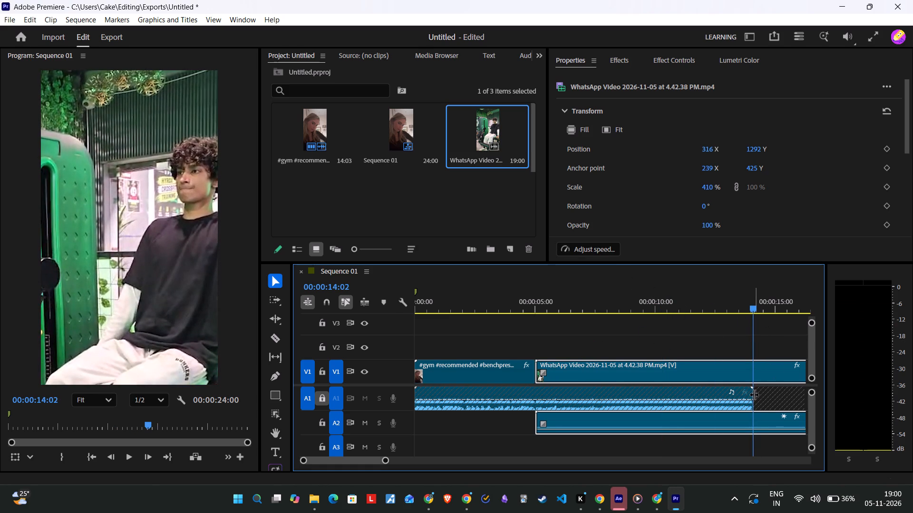
pyautogui.hotkey('ctrl', 'shift', 'd')
pyautogui.click(758, 415)
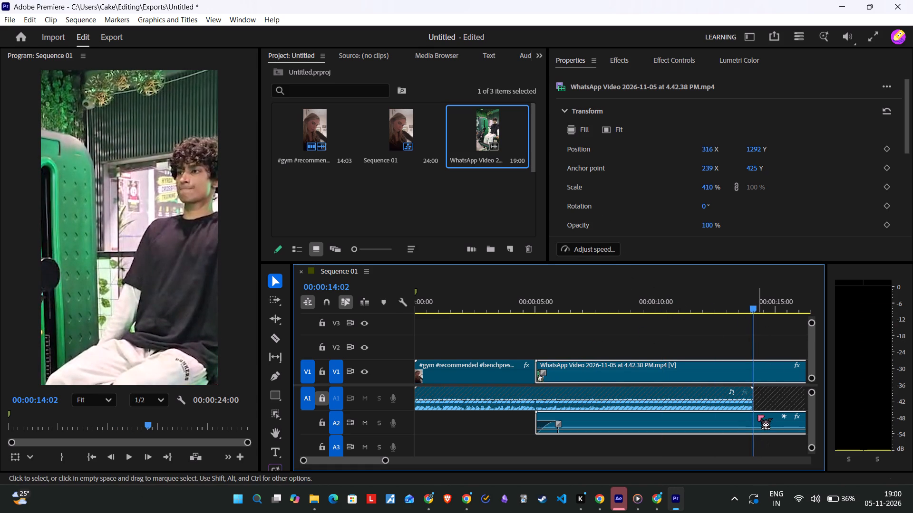
pyautogui.hotkey('ctrl', 'shift', 'd')
pyautogui.click(758, 416)
pyautogui.hotkey('ctrl', 'shift', 'd')
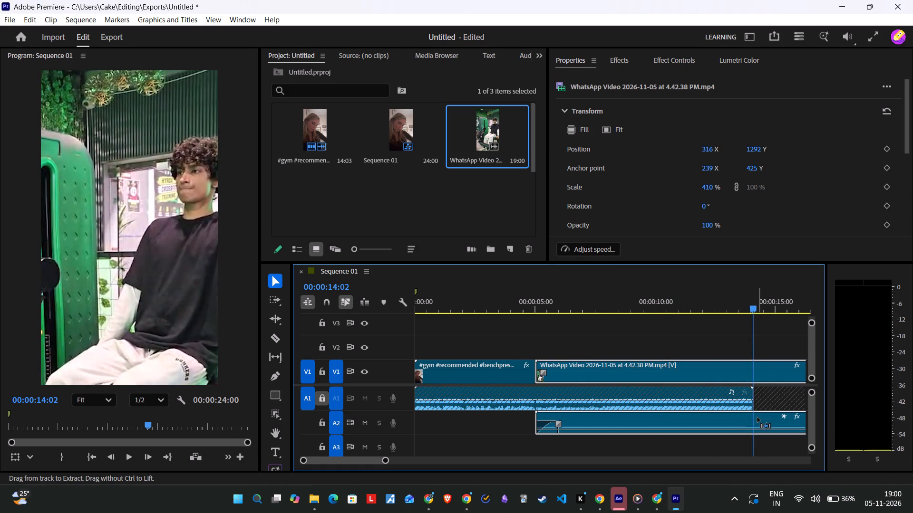
# Split the WhatsApp clip at 00:00:14:02, where the A1 audio ends, and delete all of its footage after that point.
pyautogui.click(269, 339)
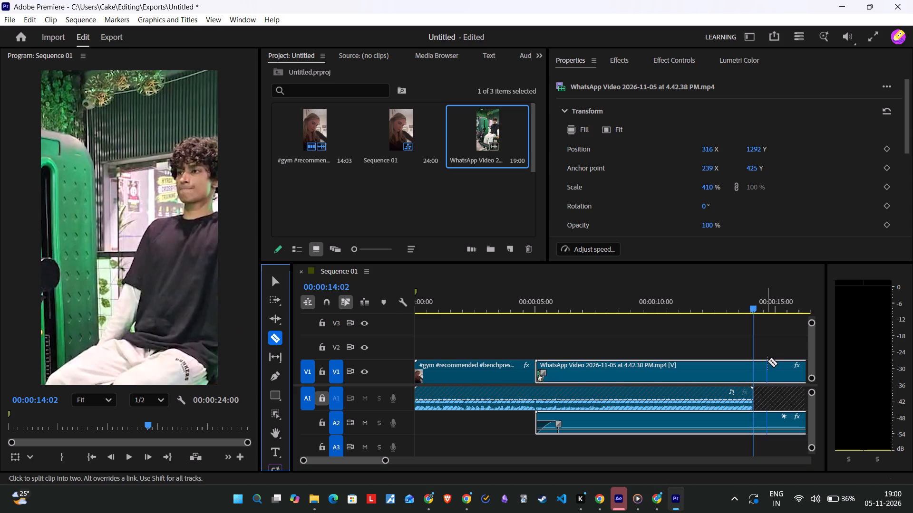
pyautogui.click(754, 375)
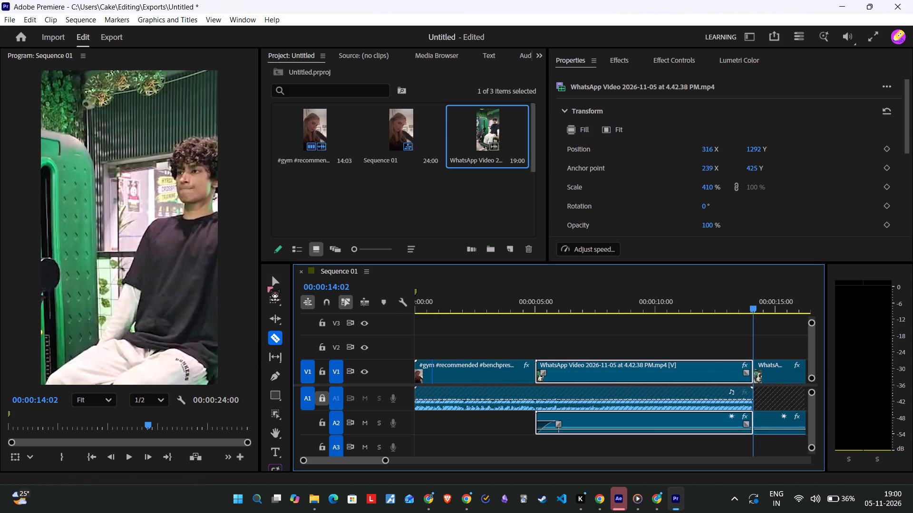
pyautogui.click(267, 276)
pyautogui.click(764, 378)
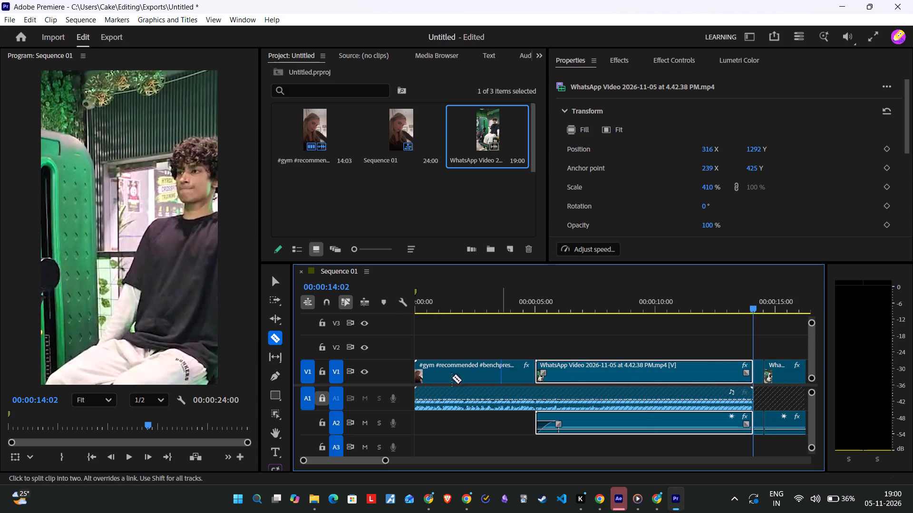
pyautogui.click(271, 281)
pyautogui.click(788, 371)
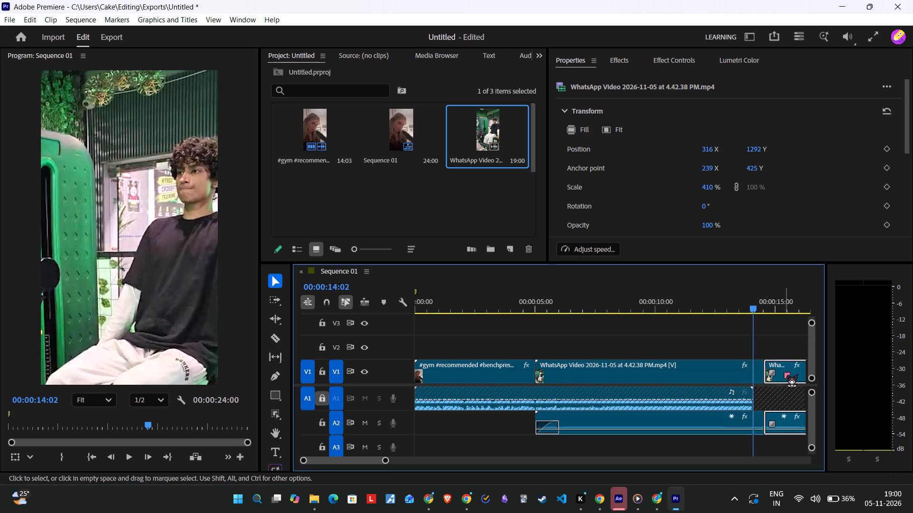
pyautogui.press('Delete')
pyautogui.click(763, 377)
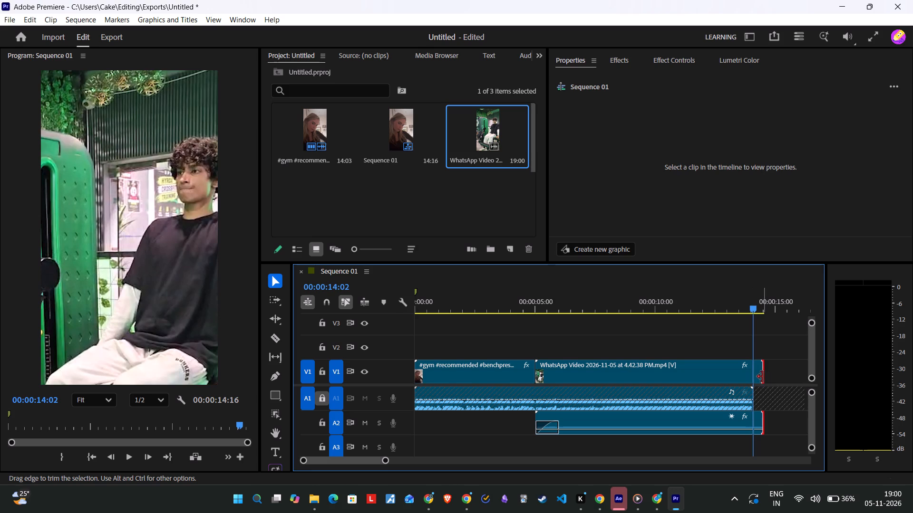
pyautogui.click(758, 376)
pyautogui.press('Delete')
# Turn on timeline snapping and set the scale of the WhatsApp video clip on V1 to 434%.
pyautogui.moveTo(748, 307); pyautogui.dragTo(509, 335)
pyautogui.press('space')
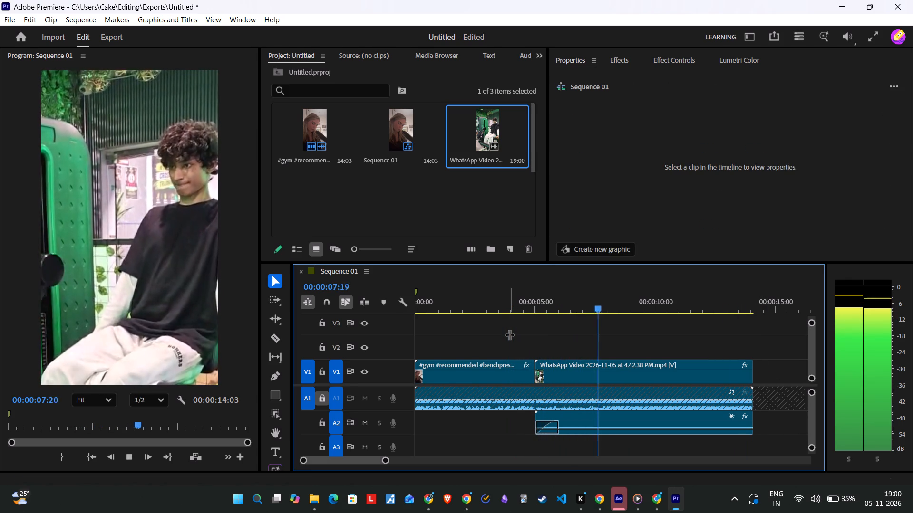
pyautogui.click(589, 371)
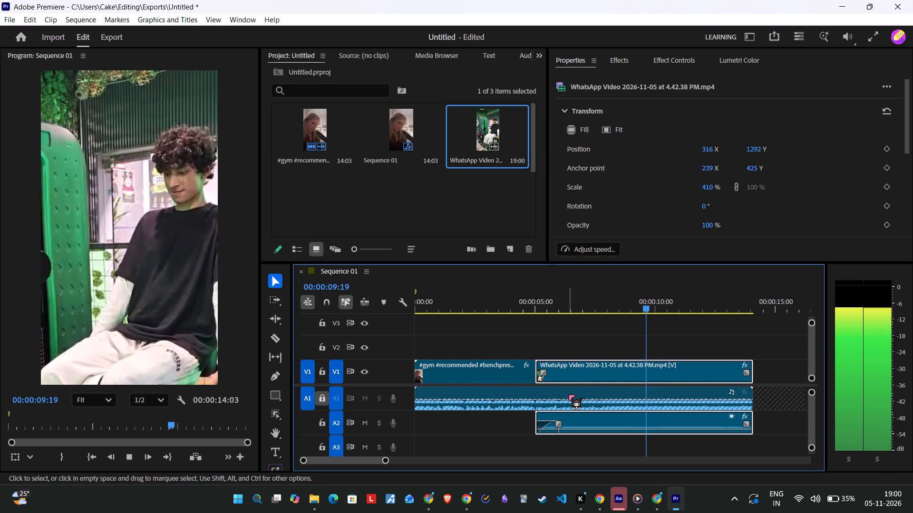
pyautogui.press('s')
pyautogui.moveTo(708, 188); pyautogui.dragTo(723, 188)
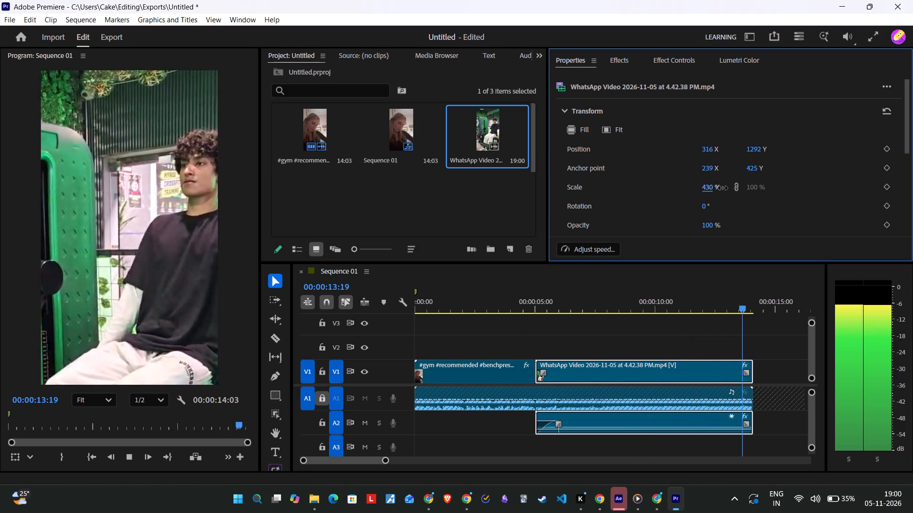
pyautogui.moveTo(723, 188); pyautogui.dragTo(727, 190)
# Replay the section around the cut and set the WhatsApp video clip's horizontal position to 404.
pyautogui.moveTo(750, 315); pyautogui.dragTo(607, 326)
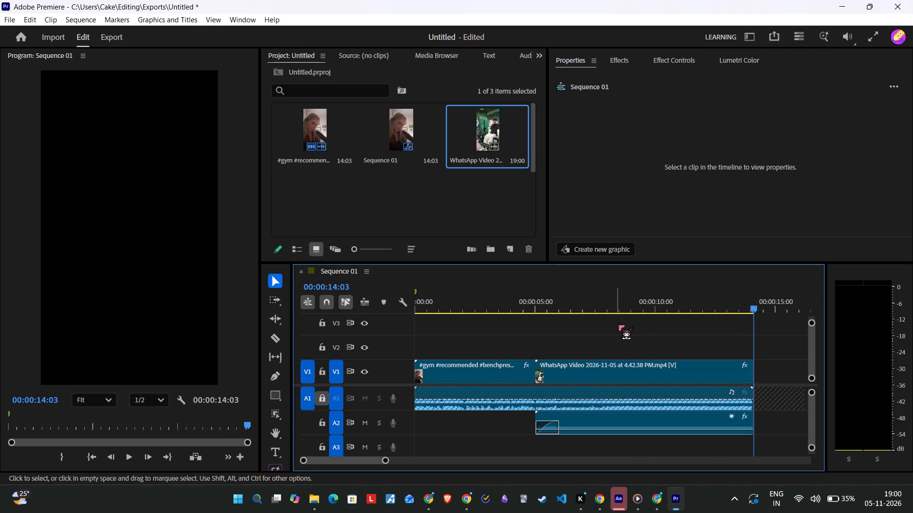
pyautogui.moveTo(746, 304); pyautogui.dragTo(511, 315)
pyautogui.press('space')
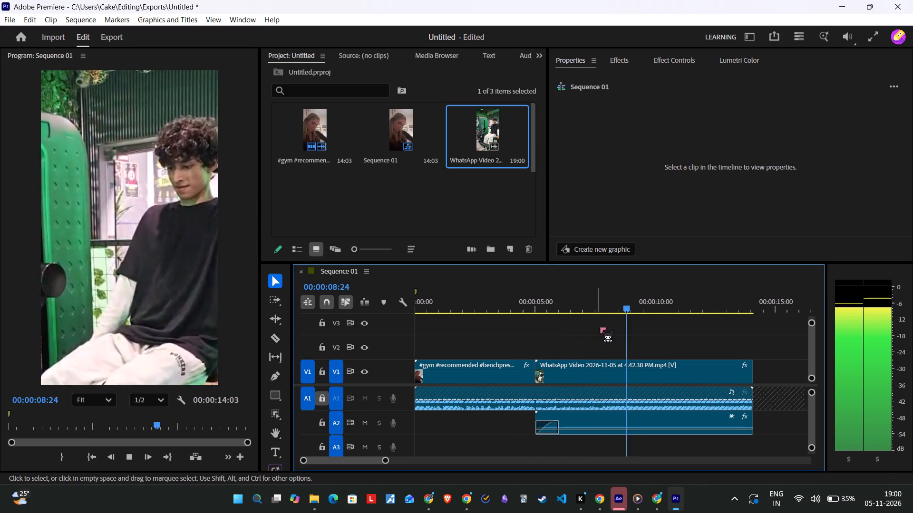
pyautogui.moveTo(640, 304); pyautogui.dragTo(621, 310)
pyautogui.click(582, 373)
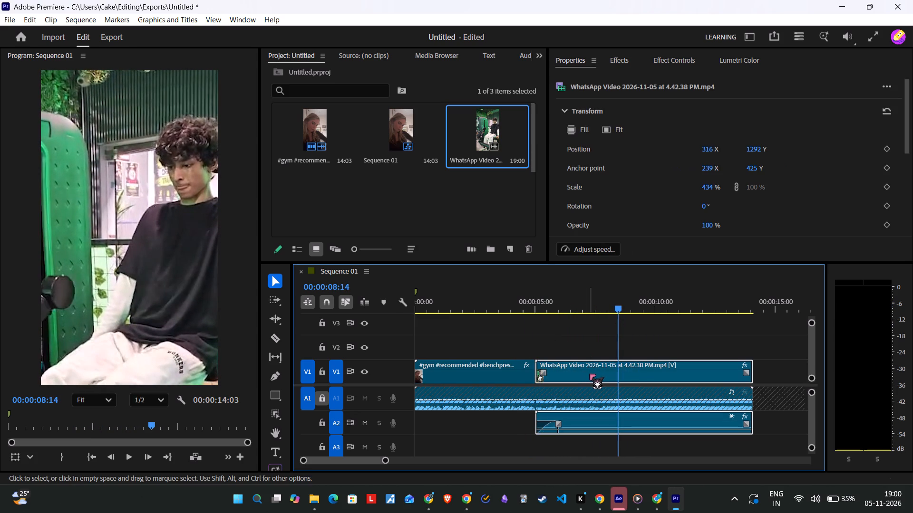
pyautogui.moveTo(709, 150); pyautogui.dragTo(771, 161)
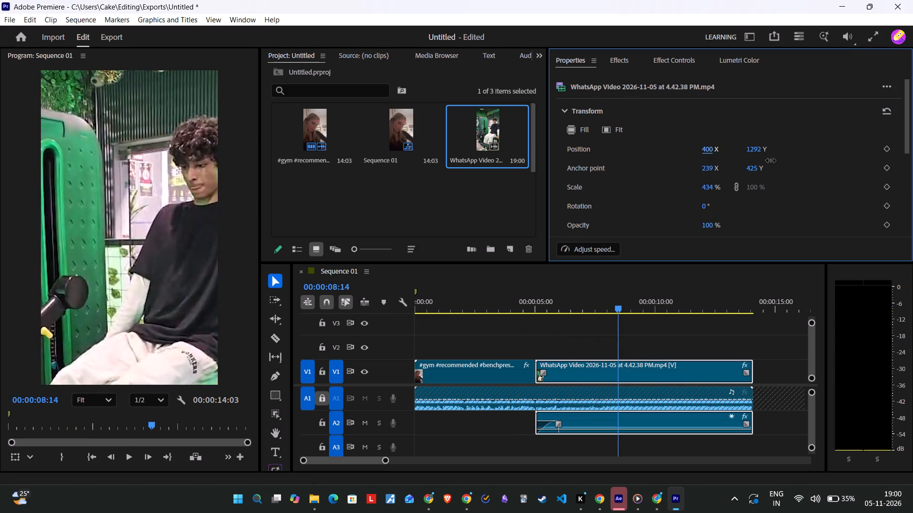
pyautogui.moveTo(771, 161); pyautogui.dragTo(774, 161)
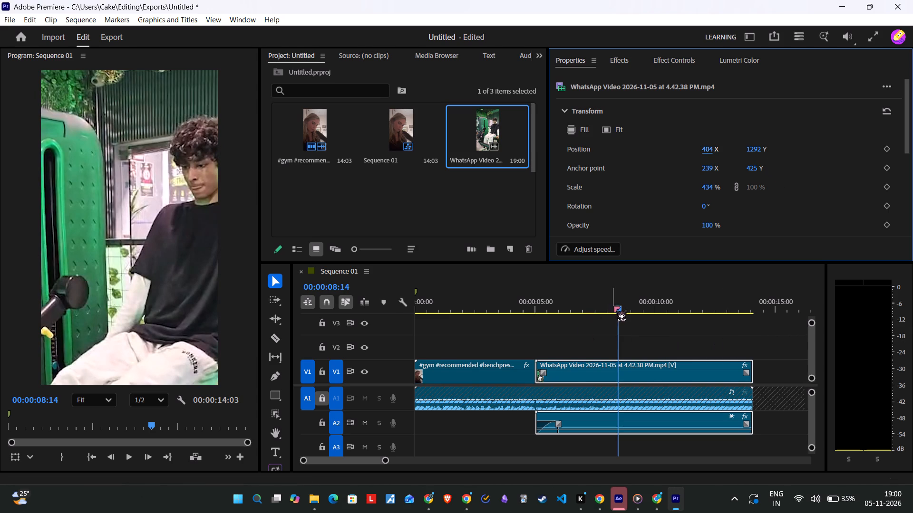
# Play and scrub the sequence from before the cut through to the end to check the WhatsApp video's new framing.
pyautogui.moveTo(613, 305); pyautogui.dragTo(494, 321)
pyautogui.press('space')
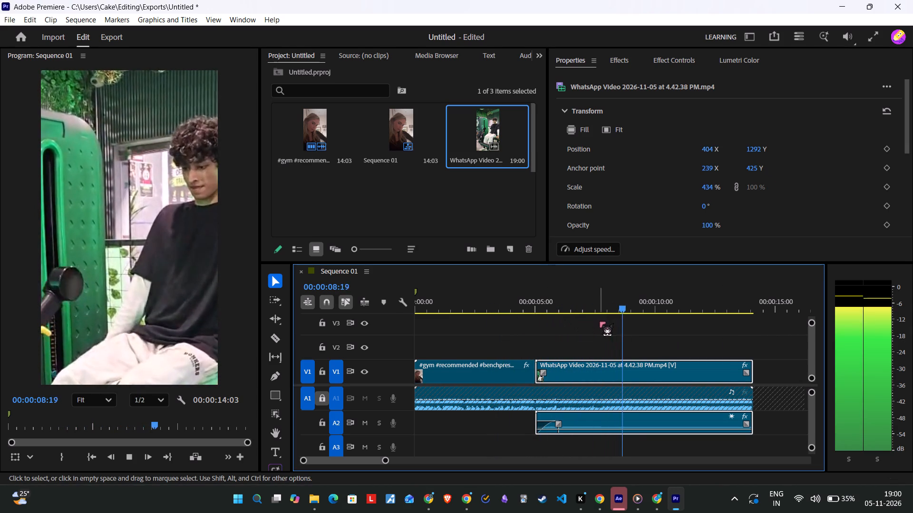
pyautogui.moveTo(662, 309); pyautogui.dragTo(626, 313)
pyautogui.moveTo(626, 313); pyautogui.dragTo(699, 323)
pyautogui.moveTo(633, 305); pyautogui.dragTo(721, 313)
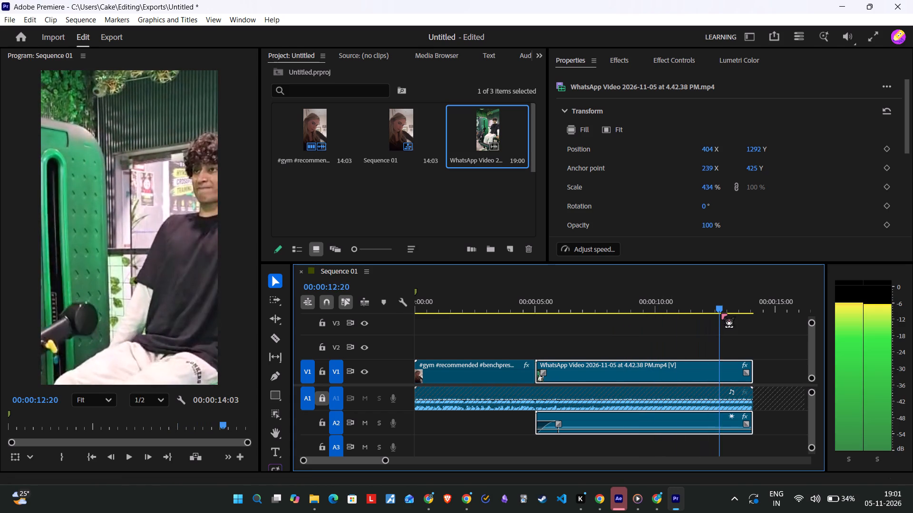
pyautogui.moveTo(721, 313); pyautogui.dragTo(748, 315)
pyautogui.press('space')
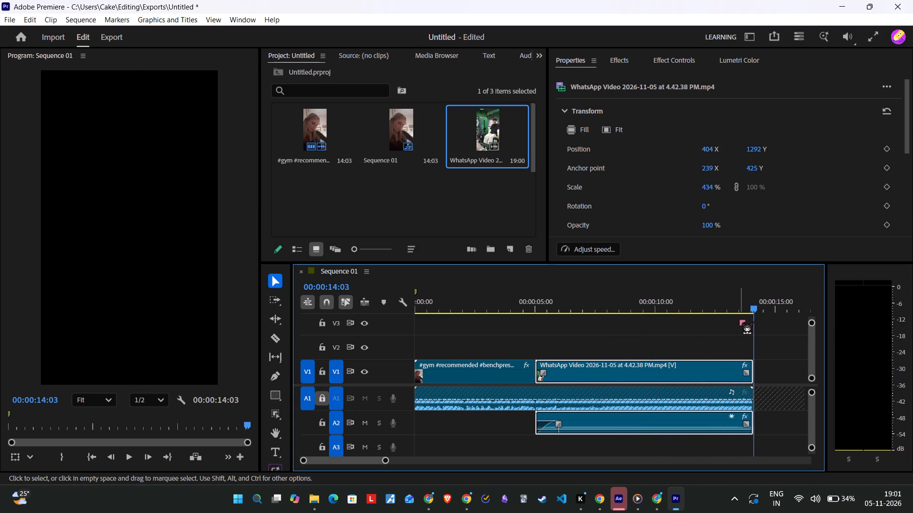
pyautogui.moveTo(762, 306); pyautogui.dragTo(604, 314)
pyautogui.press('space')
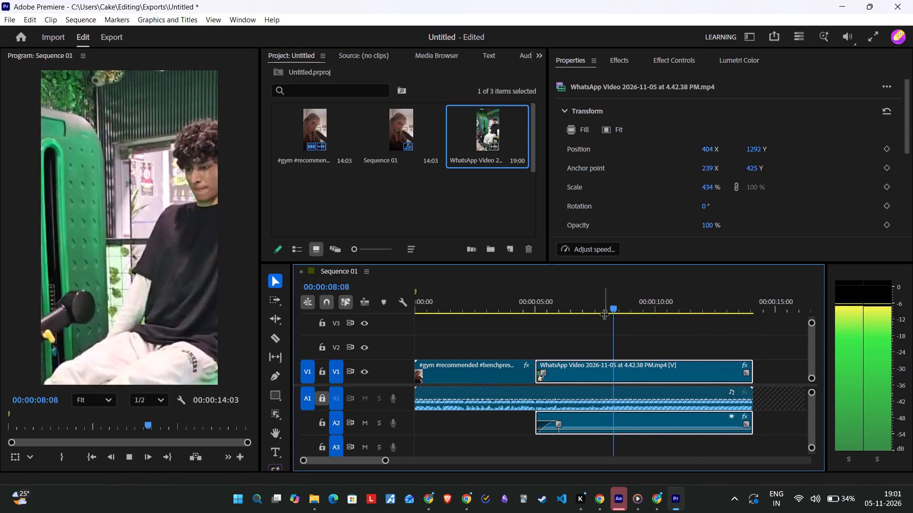
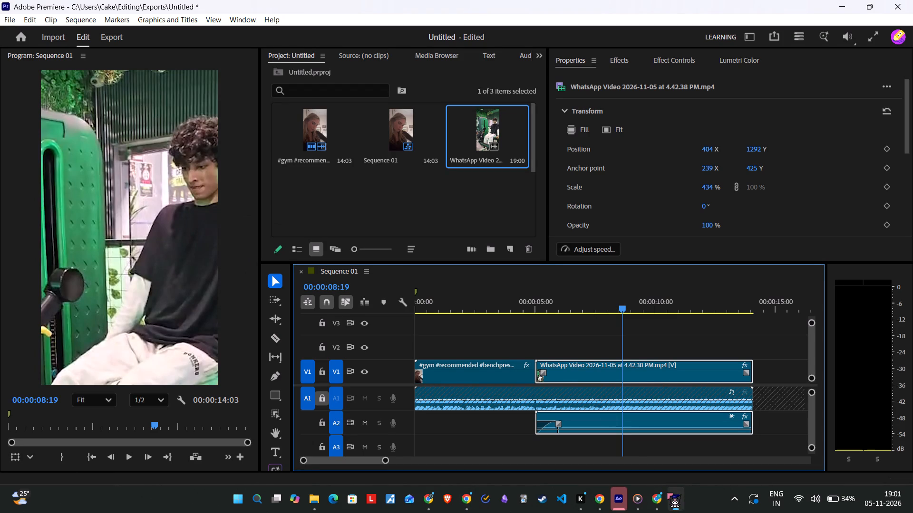
# Reframe the WhatsApp video clip on V1 by setting its scale to 366% and its vertical position to 1440.
pyautogui.moveTo(708, 183); pyautogui.dragTo(697, 190)
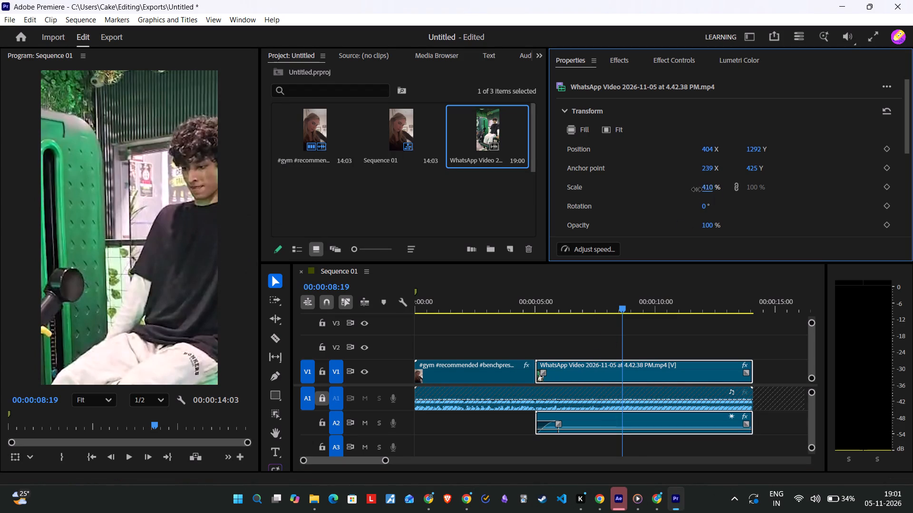
pyautogui.moveTo(697, 190); pyautogui.dragTo(681, 195)
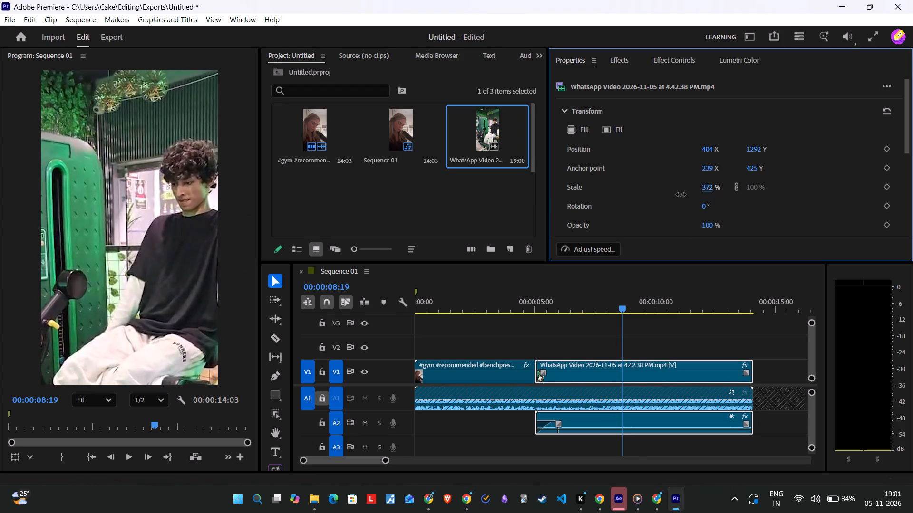
pyautogui.moveTo(681, 195); pyautogui.dragTo(678, 195)
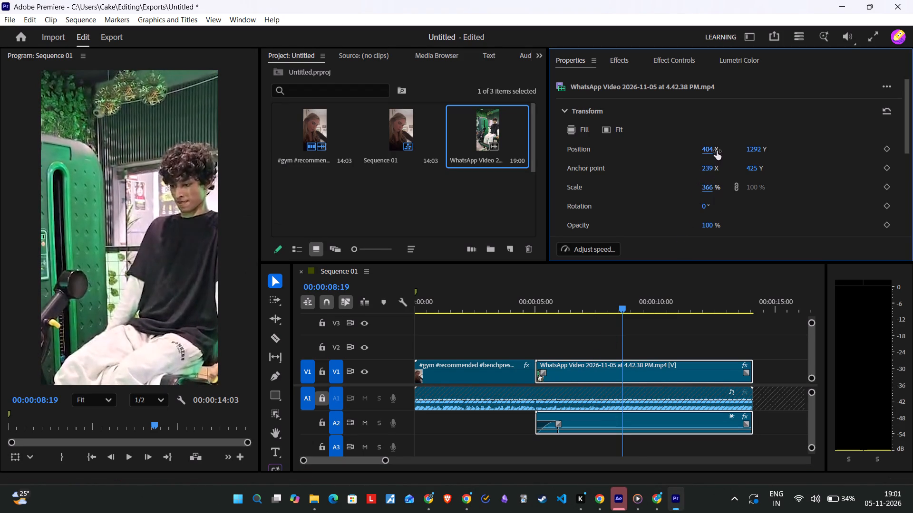
pyautogui.moveTo(756, 149); pyautogui.dragTo(847, 151)
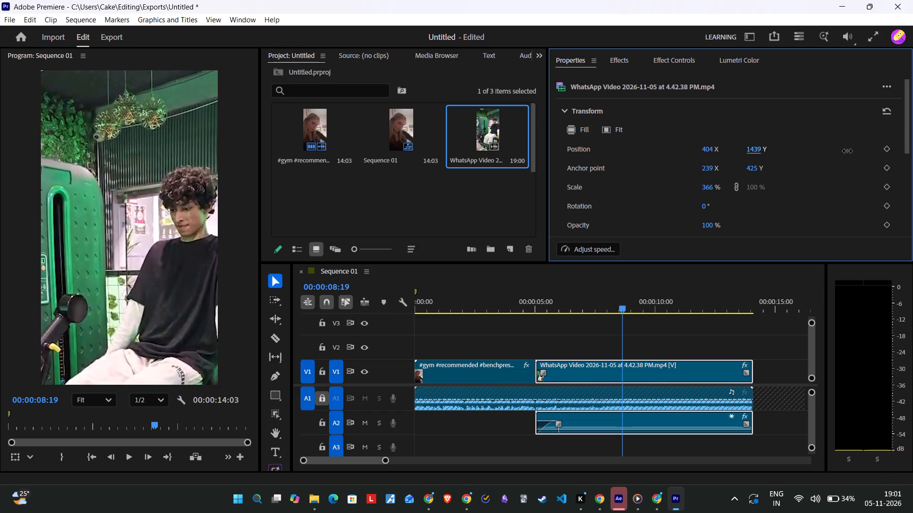
pyautogui.moveTo(847, 151); pyautogui.dragTo(849, 152)
# Play the sequence to its end from within the gym clip, and scrub across the cut to check the reframed WhatsApp video.
pyautogui.moveTo(618, 309); pyautogui.dragTo(504, 317)
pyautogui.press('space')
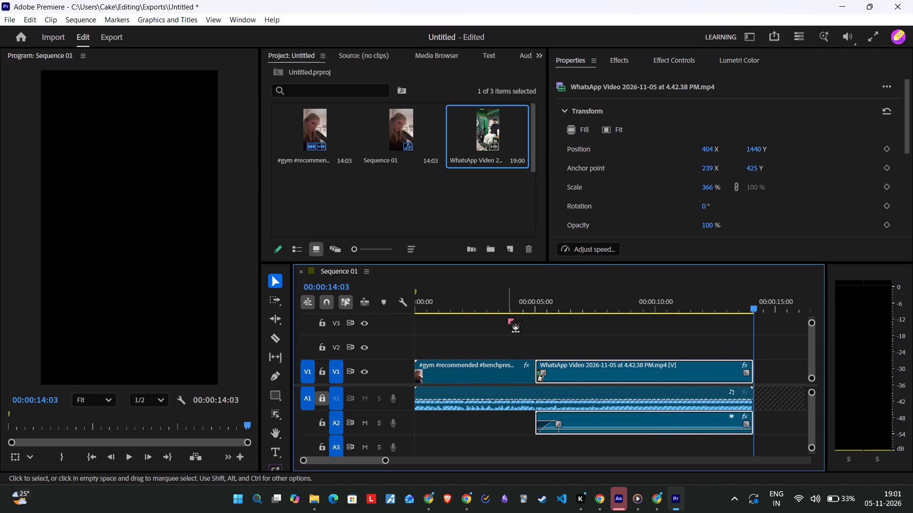
pyautogui.moveTo(749, 305); pyautogui.dragTo(484, 312)
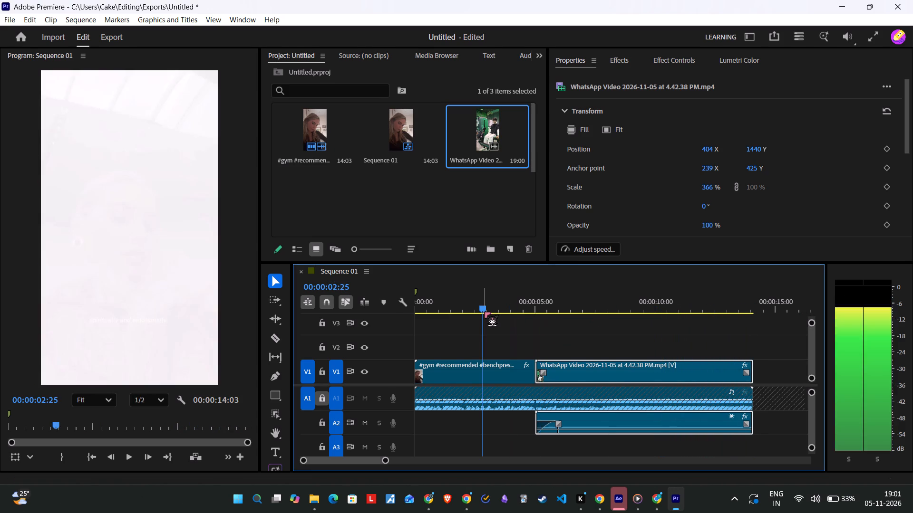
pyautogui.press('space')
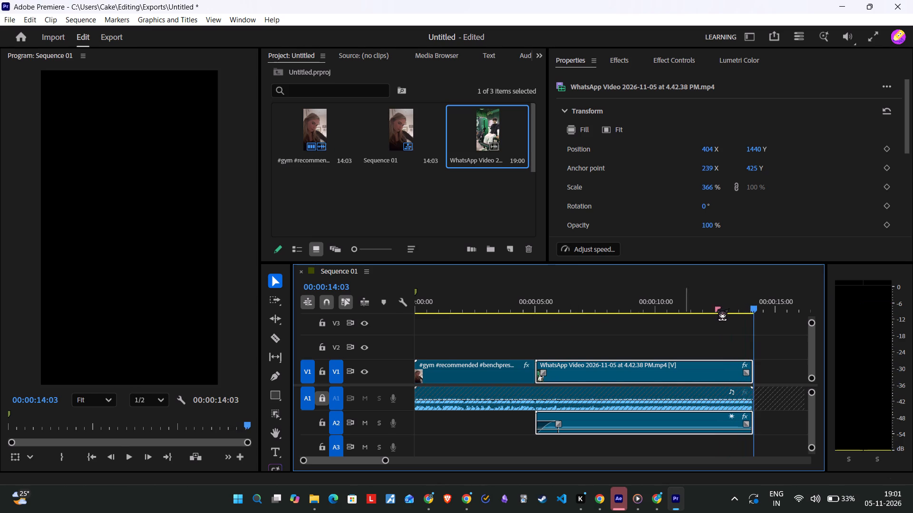
pyautogui.moveTo(756, 305); pyautogui.dragTo(536, 315)
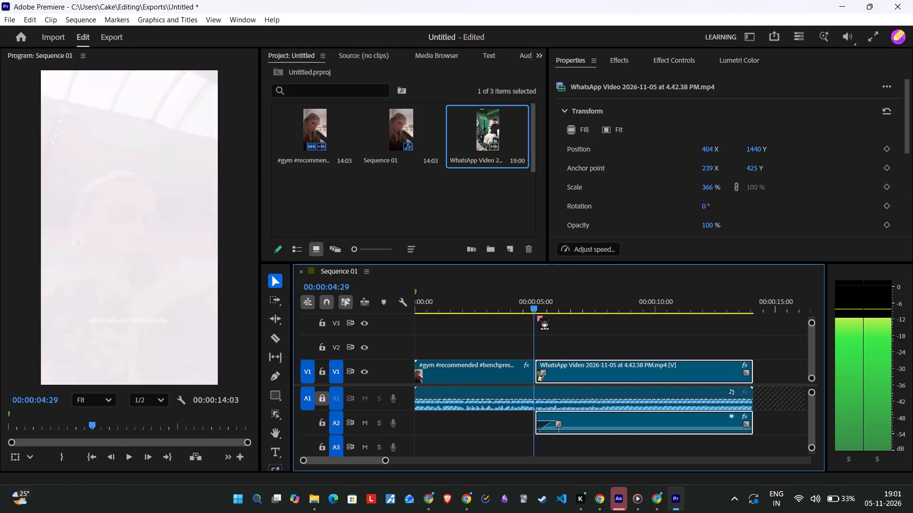
pyautogui.moveTo(536, 315); pyautogui.dragTo(563, 316)
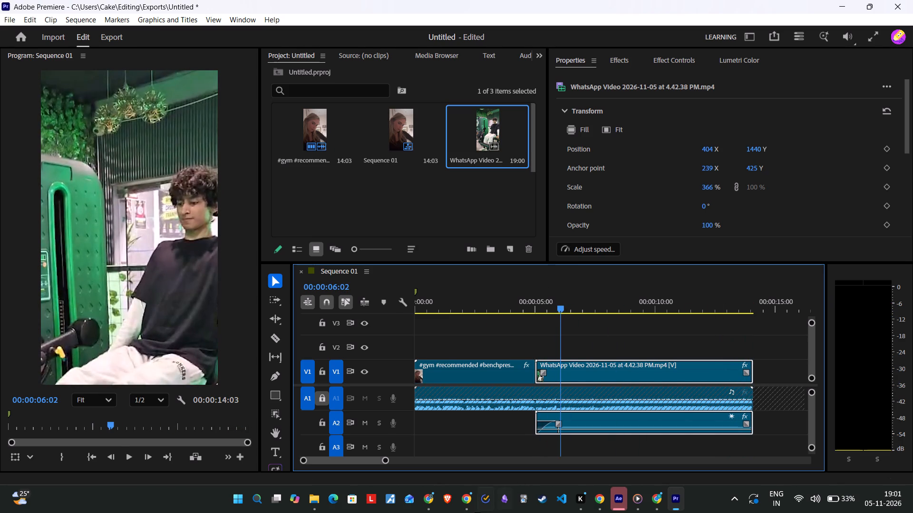
# Switch to Google Chrome with the saved Instagram posts and look through the other open browser windows.
pyautogui.click(460, 508)
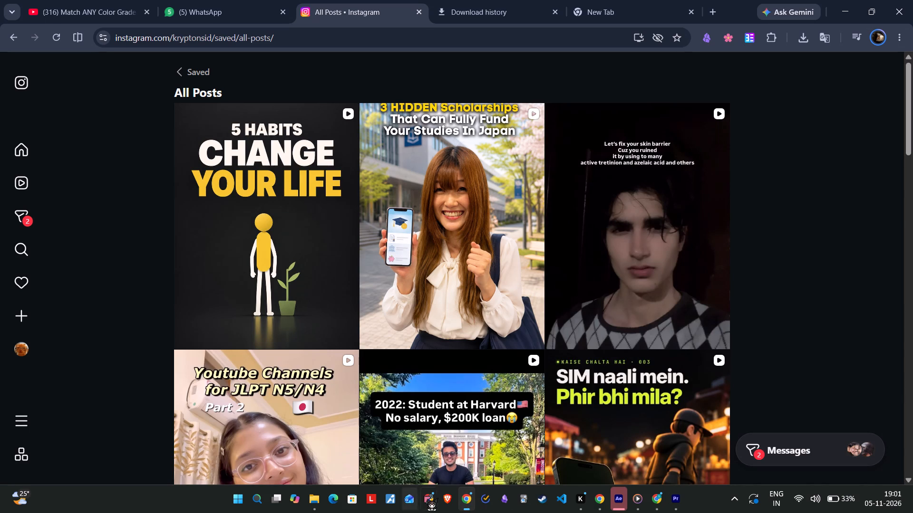
pyautogui.click(657, 504)
pyautogui.click(657, 504)
pyautogui.click(592, 497)
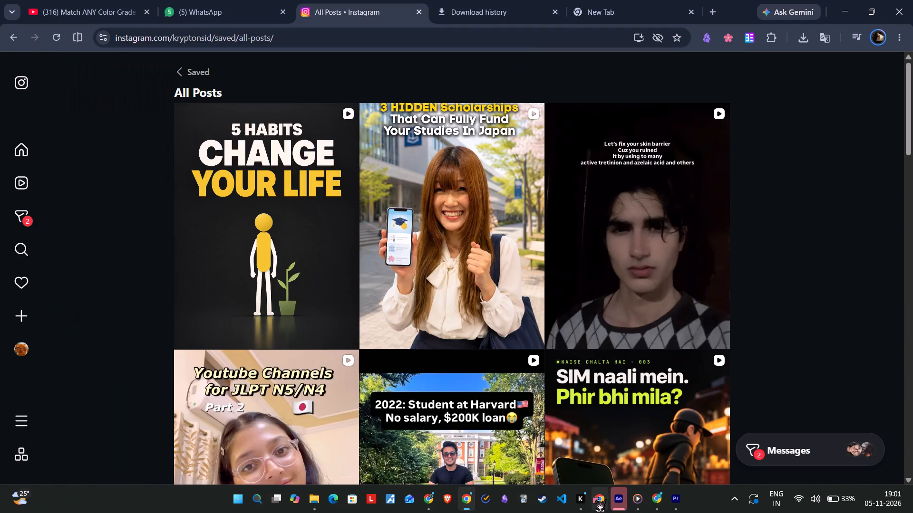
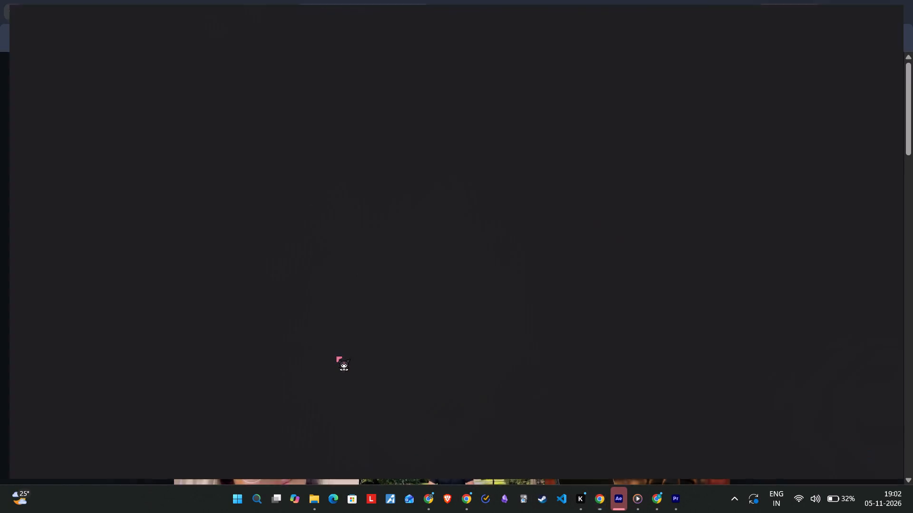
# Search Google for instagram, open the Instagram site and go to the signed-in account's profile page.
pyautogui.click(329, 224)
pyautogui.click(308, 257)
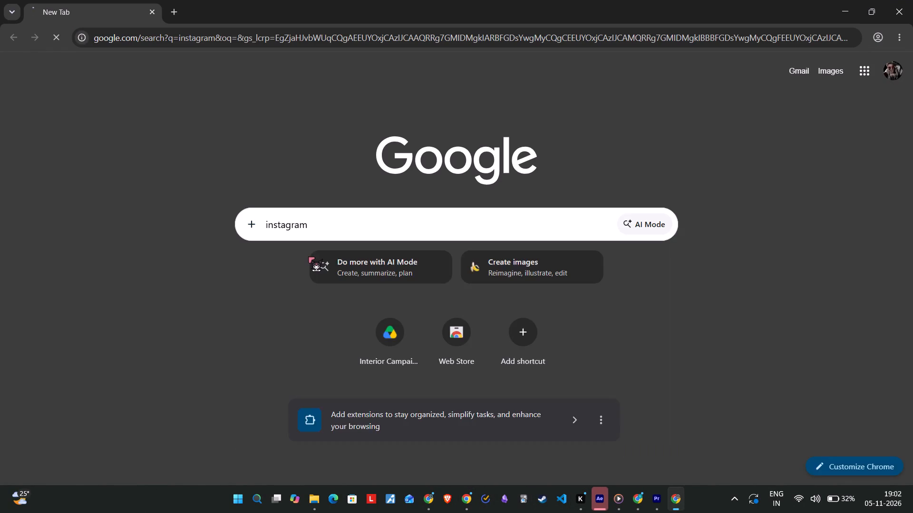
pyautogui.click(171, 181)
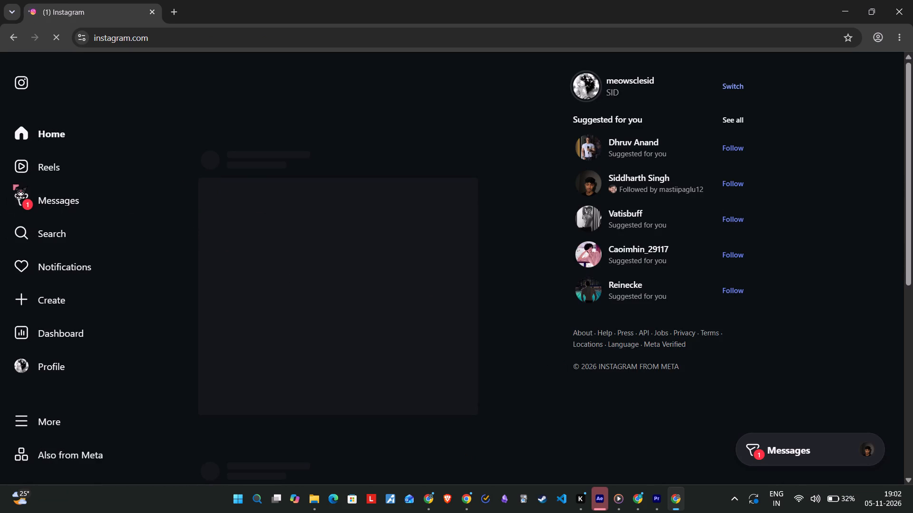
pyautogui.click(33, 364)
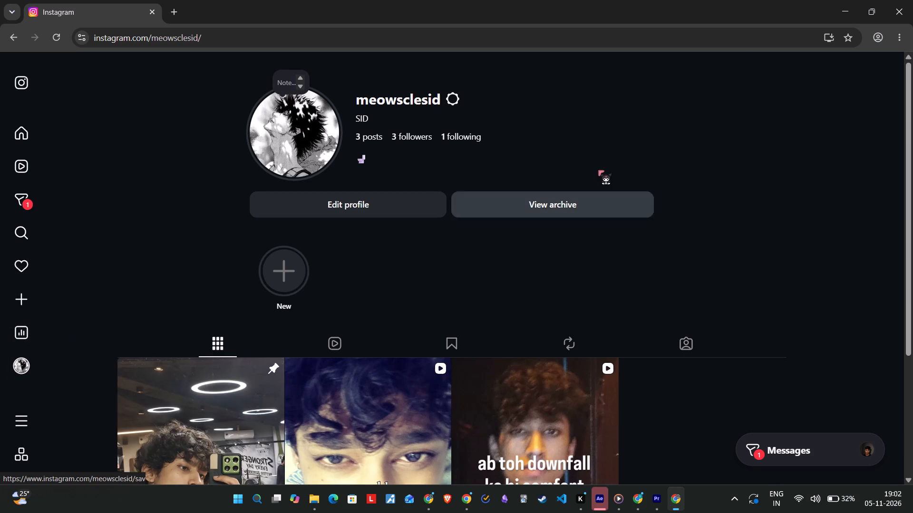
# Put away both Chrome windows and return to the Premiere project with Sequence 01.
pyautogui.click(851, 0)
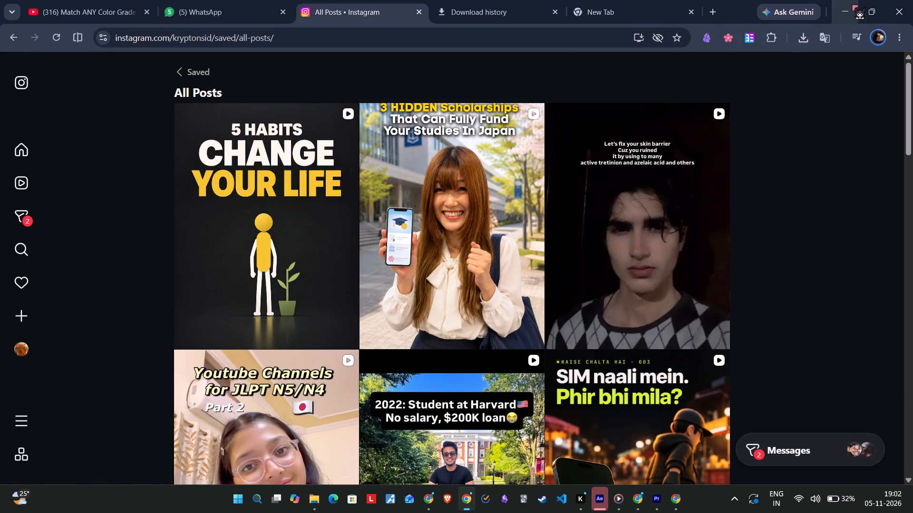
pyautogui.click(852, 4)
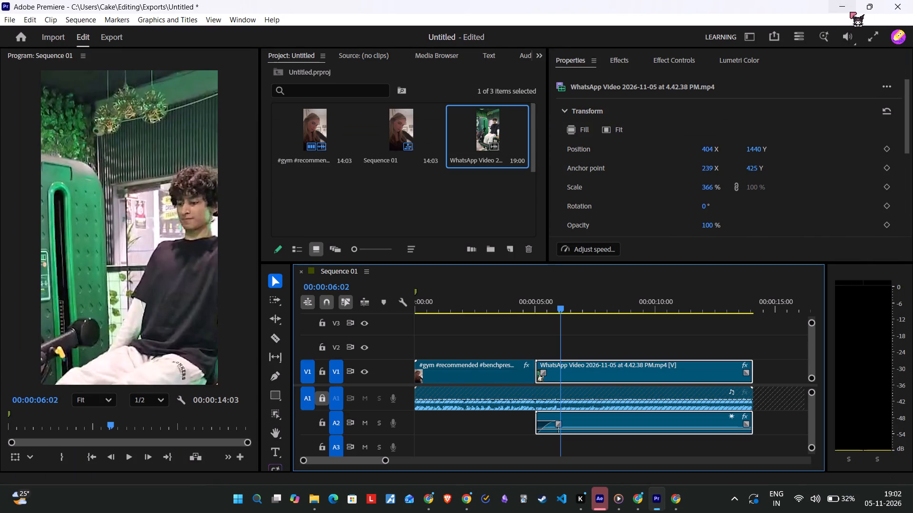
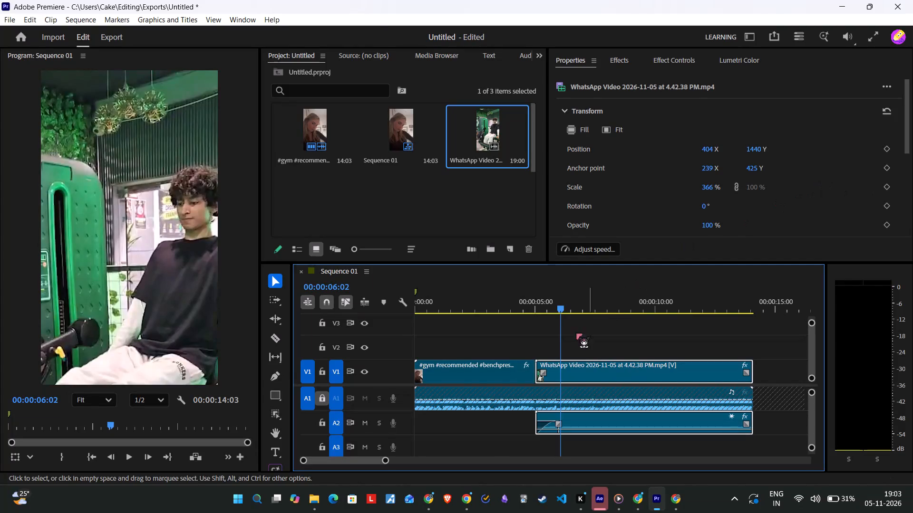
# Switch to Chrome and replay the YouTube tutorial's section on matching color with the comparison view in Premiere Pro.
pyautogui.click(460, 506)
pyautogui.click(151, 0)
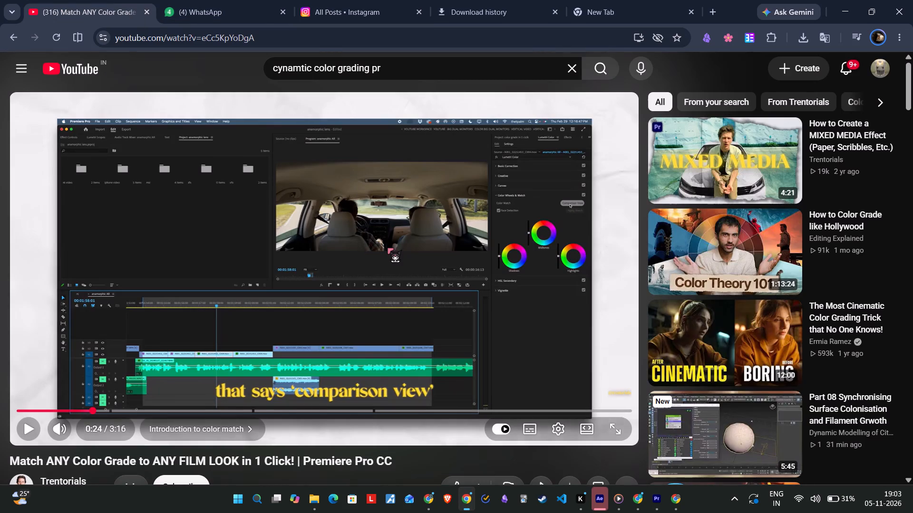
pyautogui.click(387, 247)
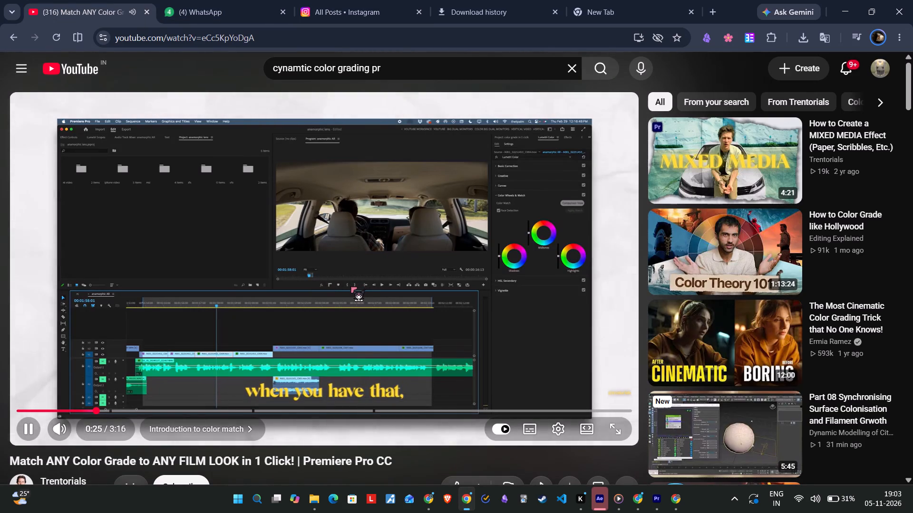
pyautogui.press('Left')
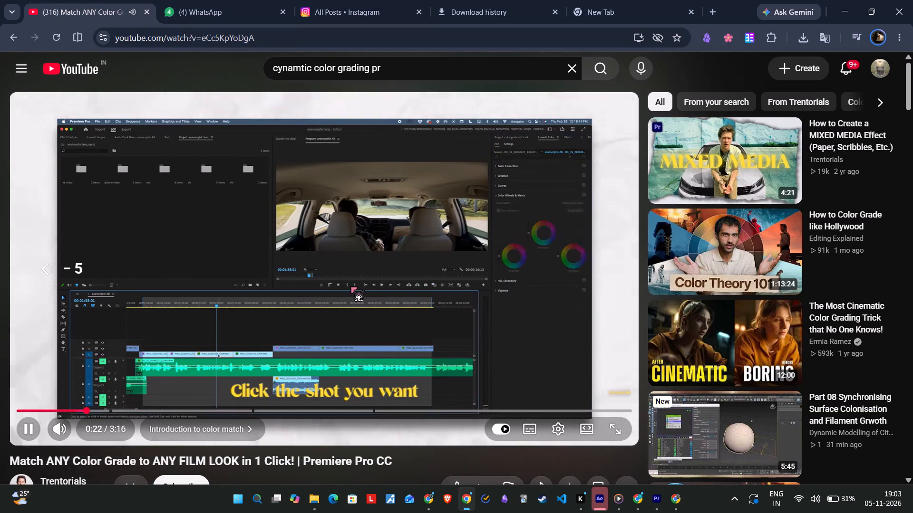
pyautogui.press('Left')
pyautogui.press('Left')
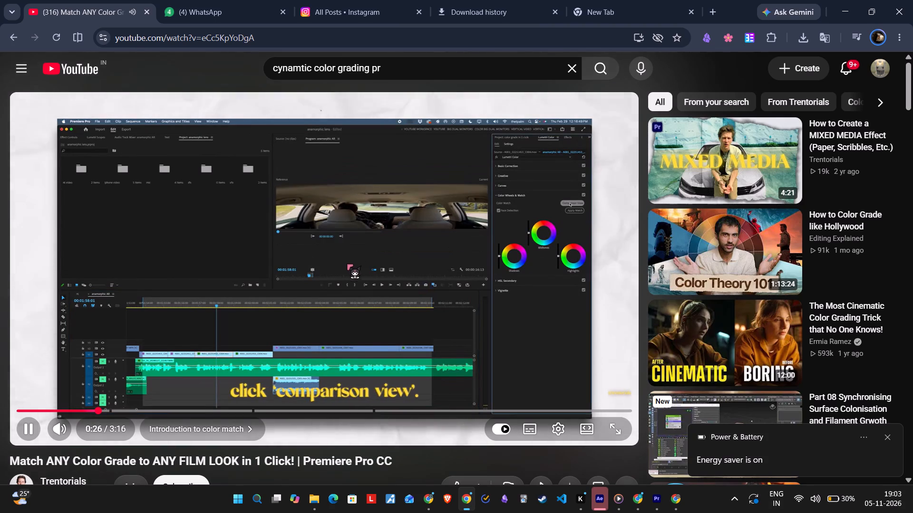
# Leave the tutorial, switch to Premiere, and open the Lumetri Color controls for the selected WhatsApp video clip.
pyautogui.click(346, 266)
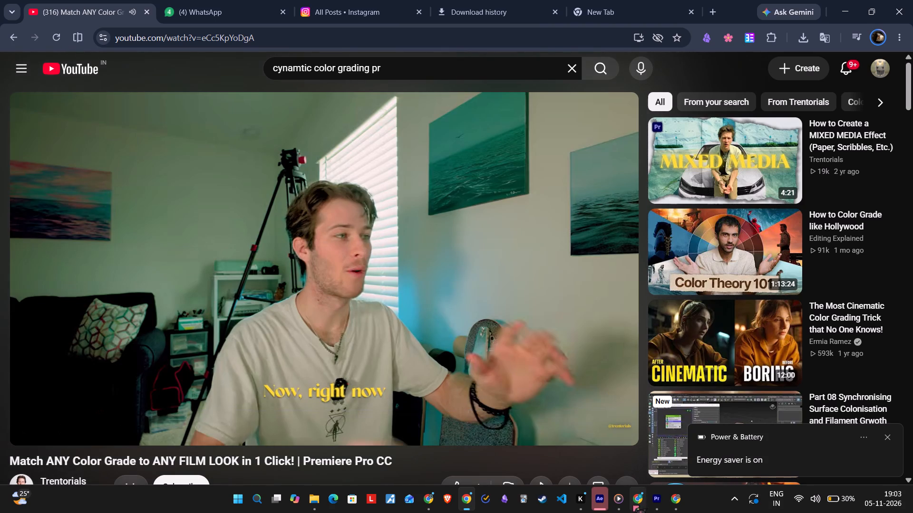
pyautogui.click(654, 503)
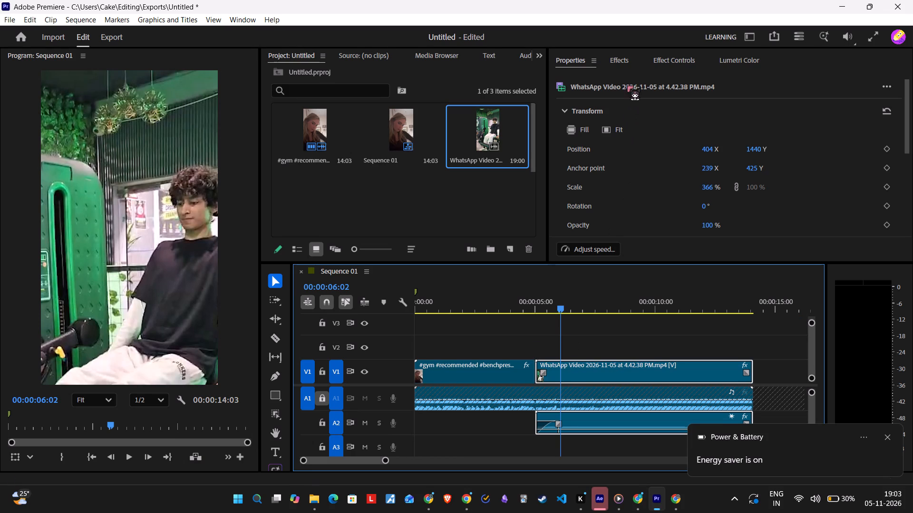
pyautogui.click(622, 61)
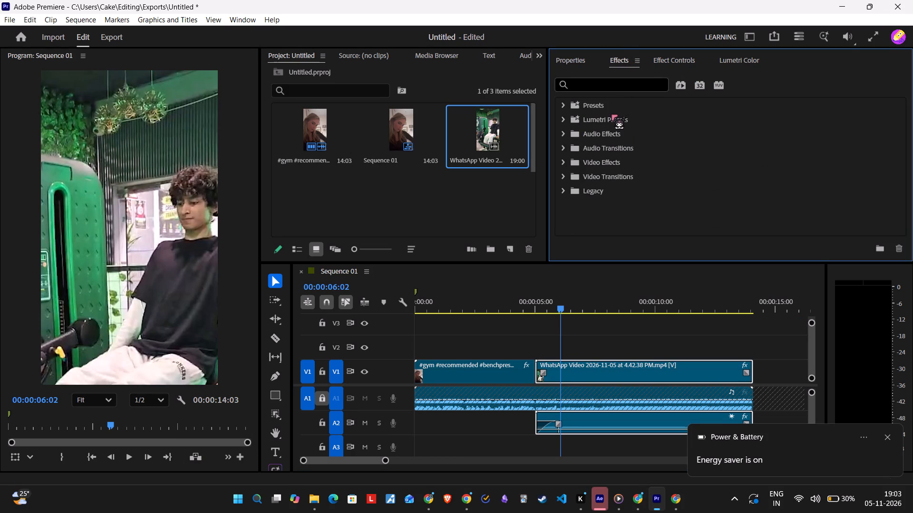
pyautogui.click(608, 120)
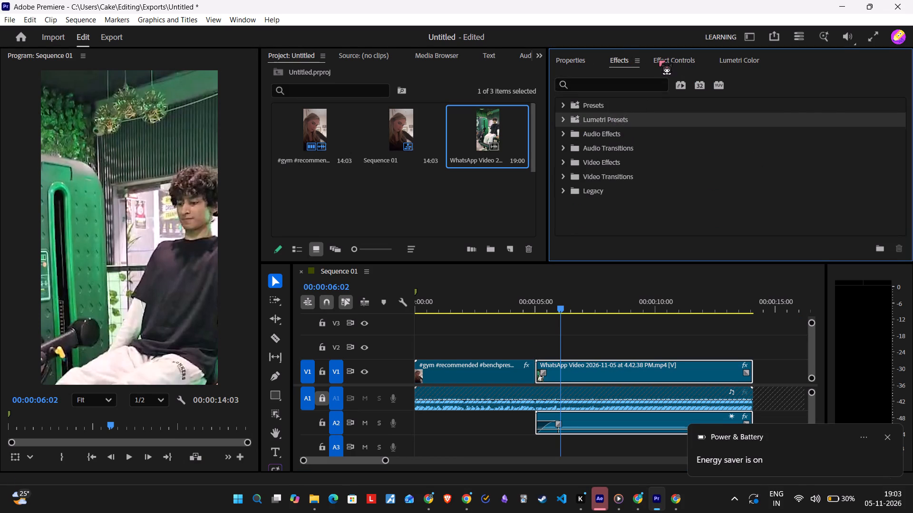
pyautogui.click(659, 60)
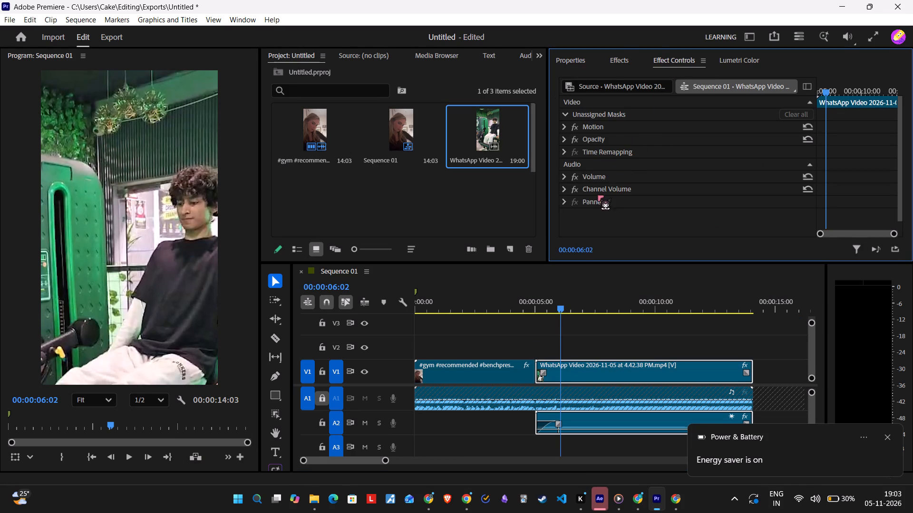
pyautogui.click(749, 62)
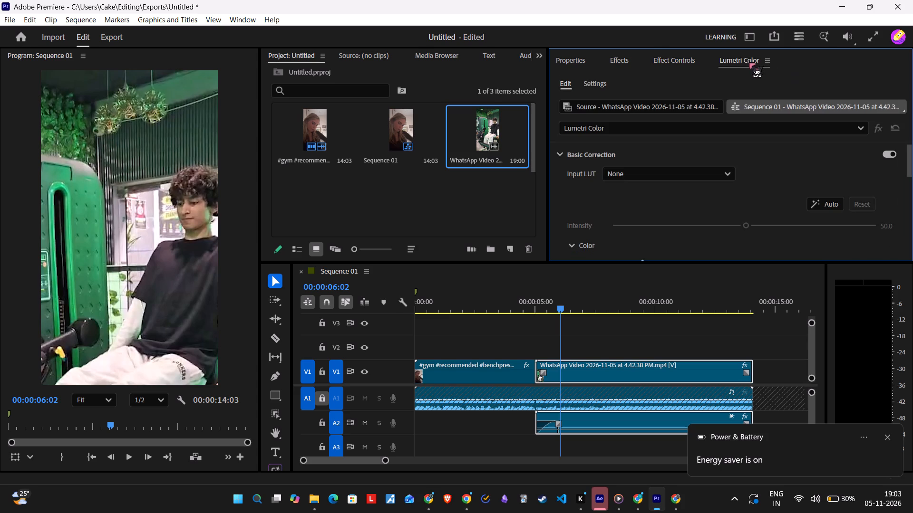
# Look through the clip's Lumetri Color sections for the color matching controls, and dismiss the notice about upcoming Lumetri changes.
pyautogui.scroll(-11, 665, 158)
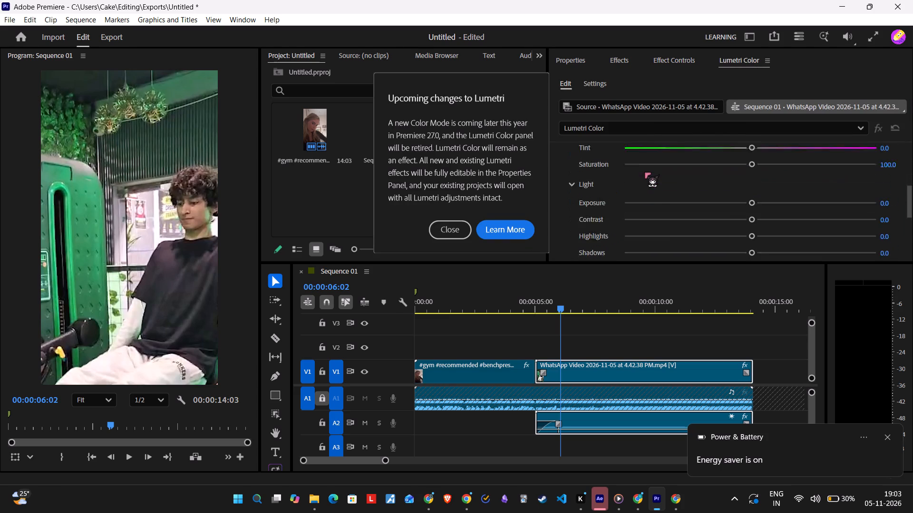
pyautogui.scroll(-15, 644, 172)
pyautogui.scroll(-5, 599, 193)
pyautogui.scroll(7, 588, 202)
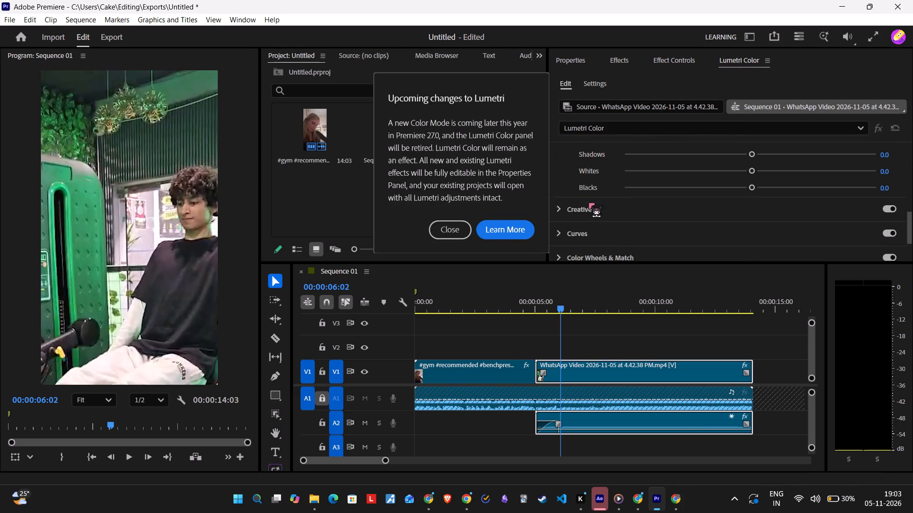
pyautogui.scroll(10, 588, 202)
pyautogui.click(448, 235)
pyautogui.scroll(10, 601, 232)
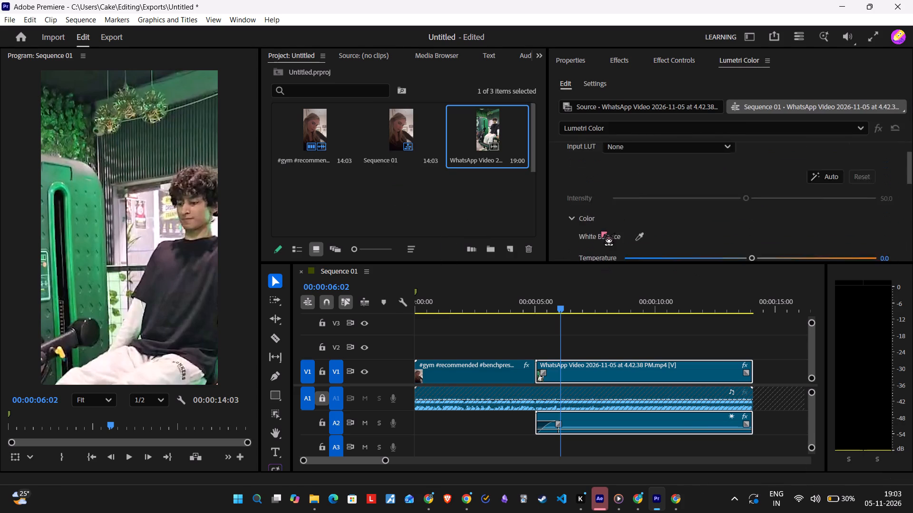
# Back in Premiere Pro, add a Lumetri Color effect to the WhatsApp video clip and select it for editing.
pyautogui.scroll(13, 601, 231)
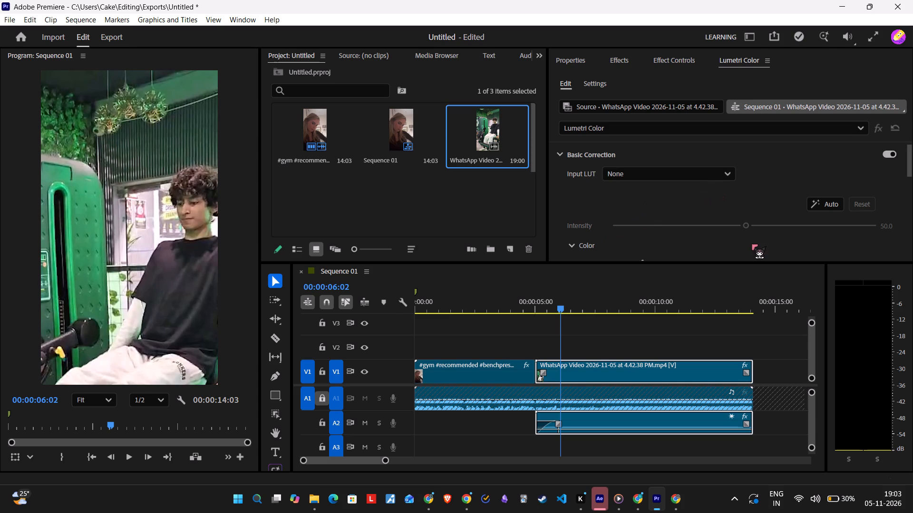
pyautogui.click(643, 132)
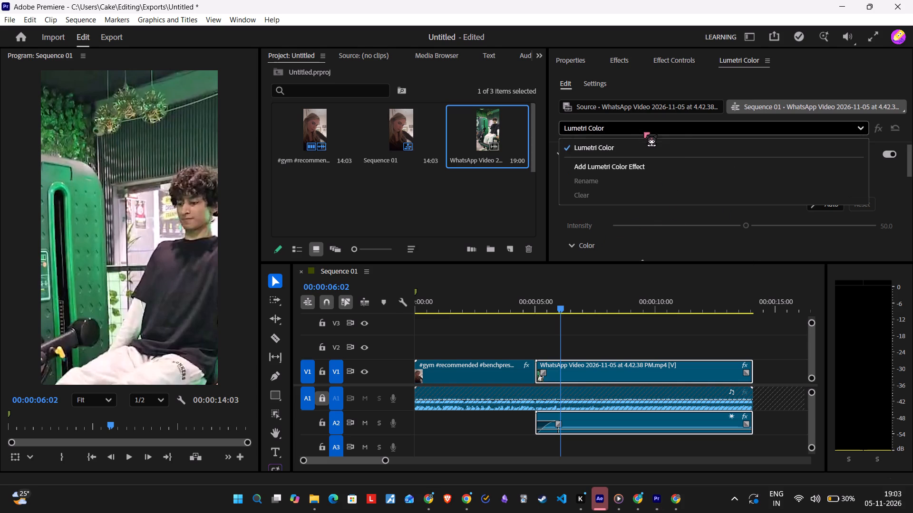
pyautogui.click(644, 129)
pyautogui.click(644, 133)
pyautogui.click(622, 164)
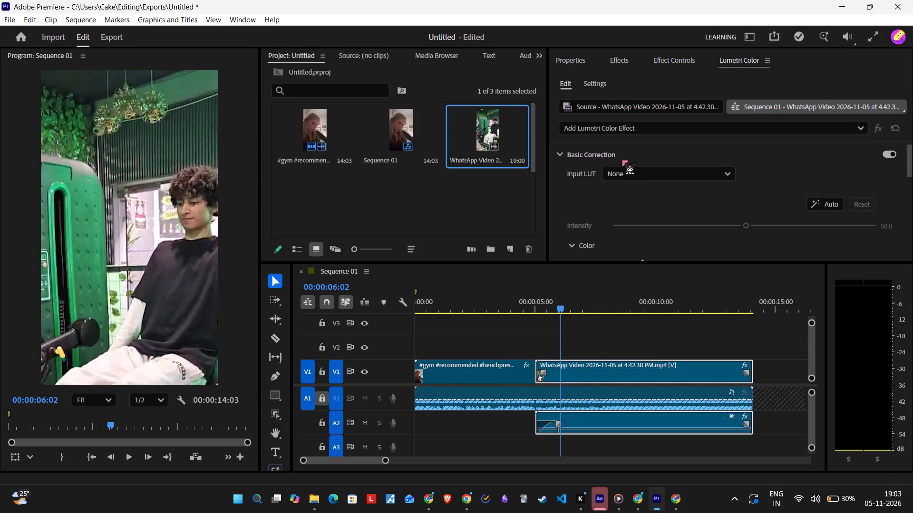
pyautogui.scroll(-6, 621, 152)
pyautogui.scroll(4, 621, 153)
pyautogui.click(618, 129)
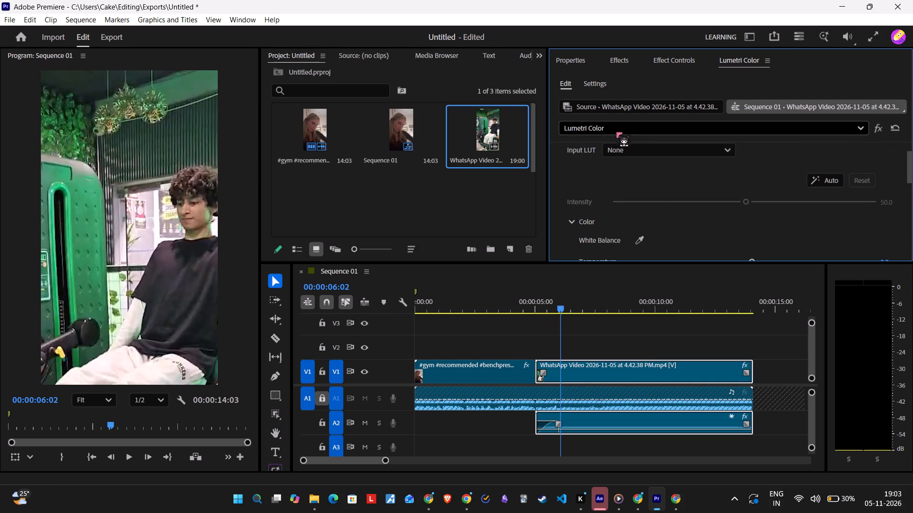
pyautogui.click(616, 131)
pyautogui.click(593, 152)
# Examine the Lumetri color management settings for preferences, project, source clip, sequence and sequence clip.
pyautogui.scroll(-2, 587, 190)
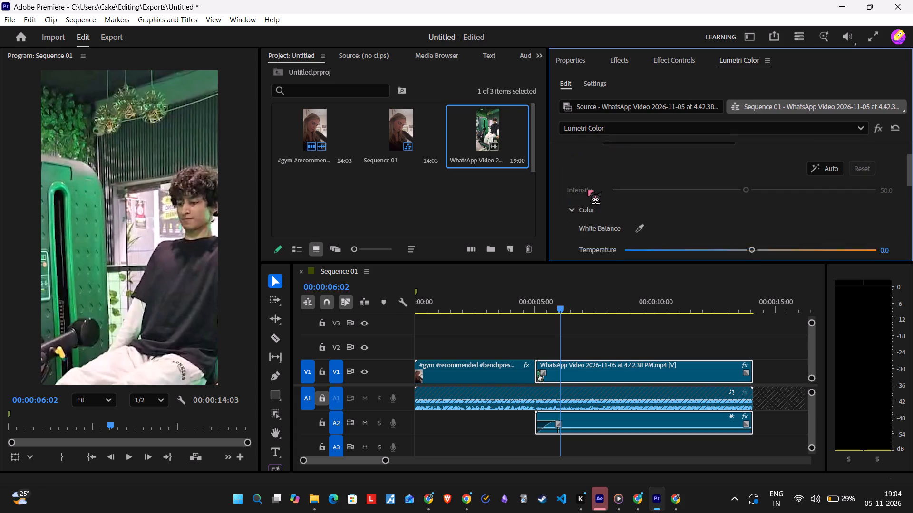
pyautogui.scroll(-20, 587, 190)
pyautogui.scroll(-13, 587, 190)
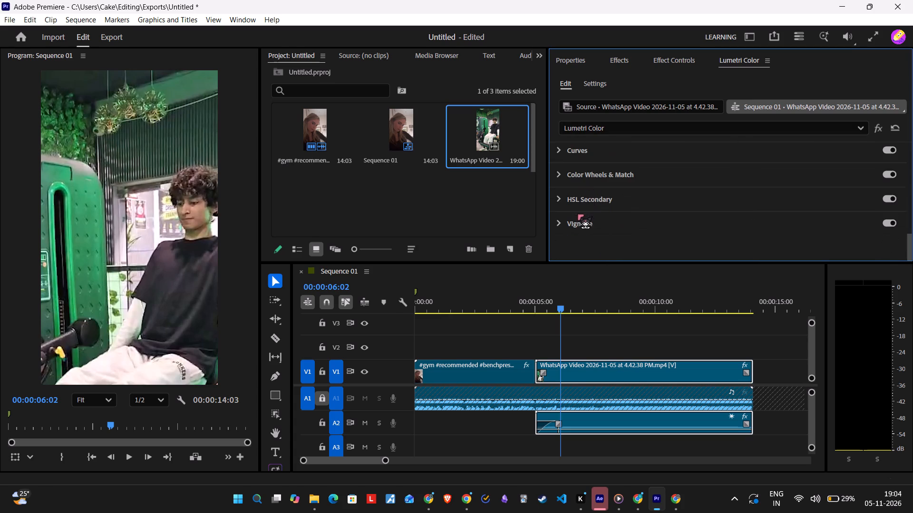
pyautogui.click(585, 84)
pyautogui.scroll(-3, 589, 154)
pyautogui.scroll(2, 590, 156)
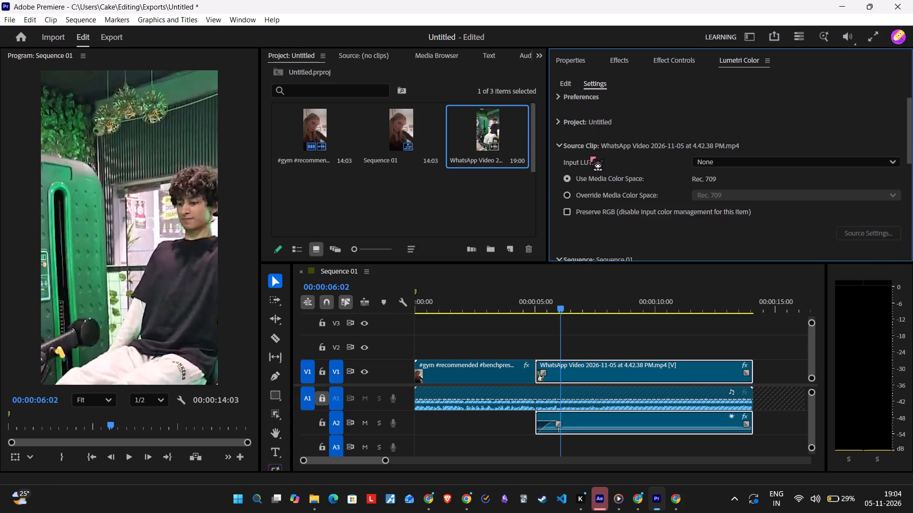
pyautogui.scroll(1, 590, 156)
pyautogui.click(572, 104)
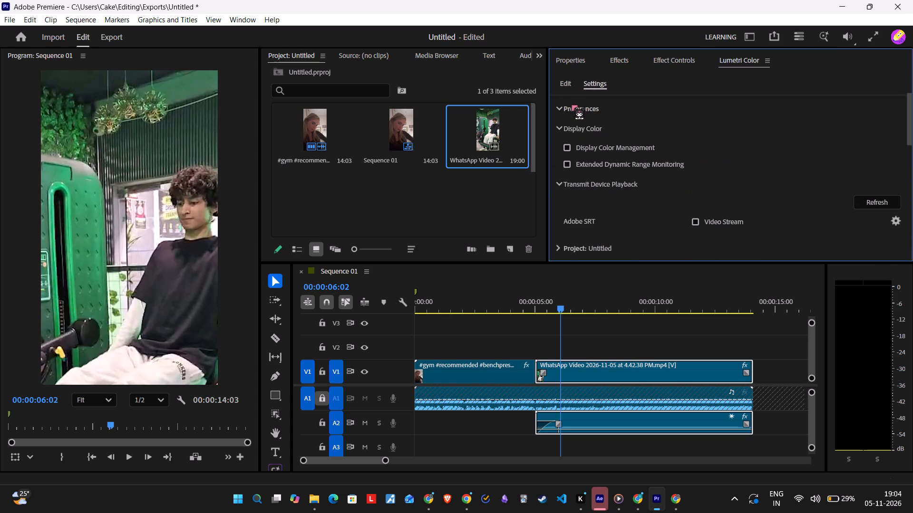
pyautogui.click(570, 106)
pyautogui.click(570, 107)
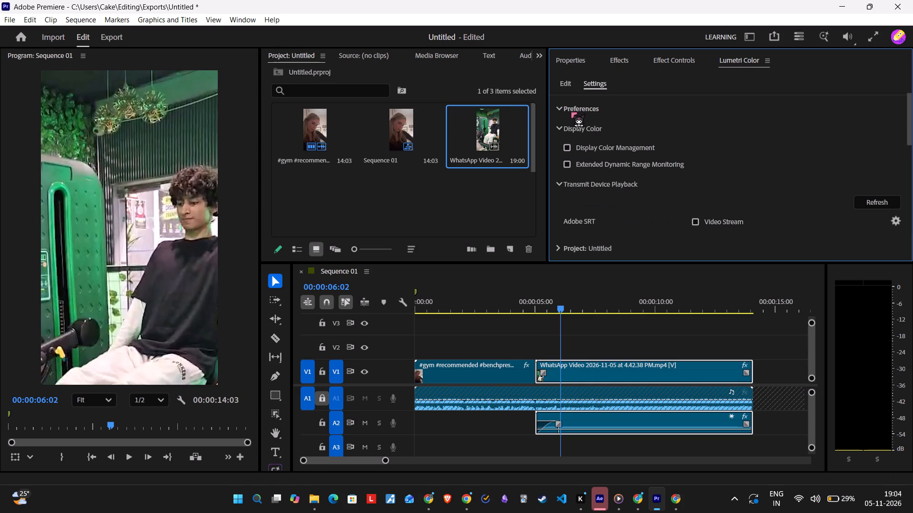
pyautogui.click(571, 112)
pyautogui.click(576, 133)
pyautogui.click(576, 133)
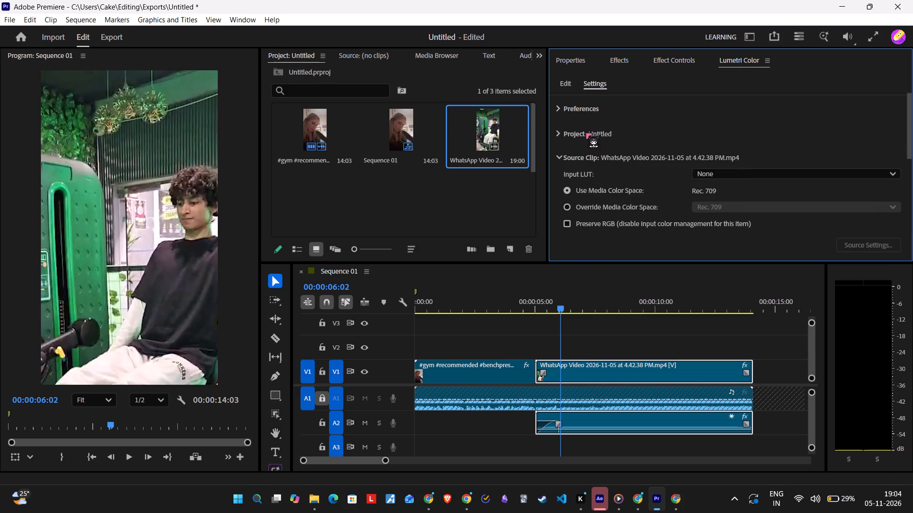
pyautogui.click(587, 136)
pyautogui.scroll(1, 587, 136)
pyautogui.click(586, 134)
pyautogui.scroll(-6, 586, 132)
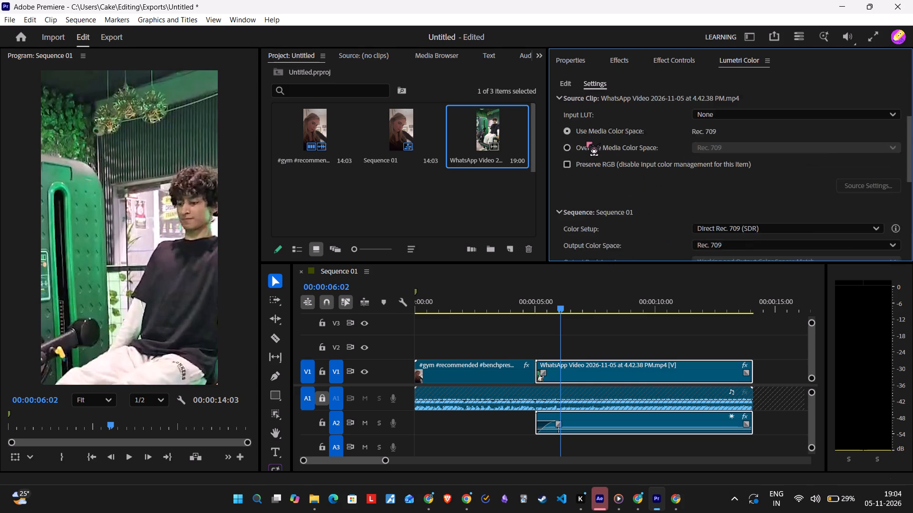
pyautogui.scroll(-7, 586, 141)
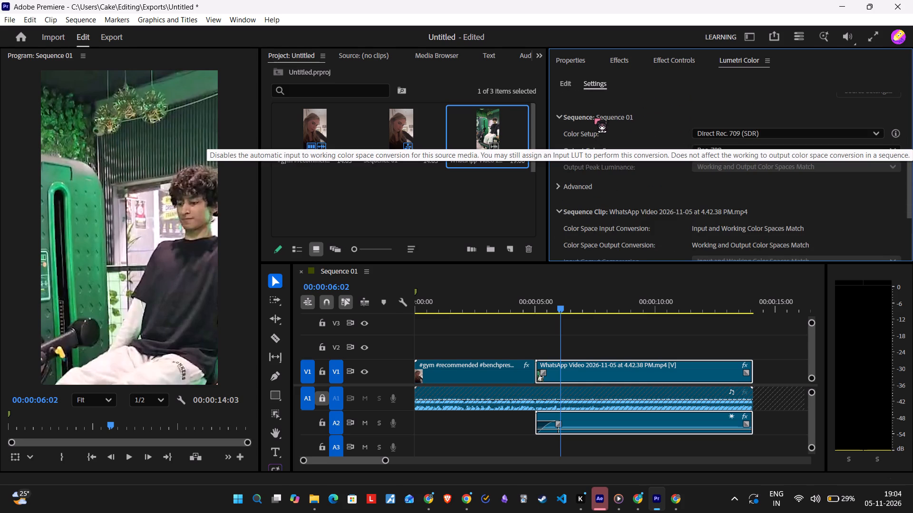
pyautogui.scroll(-18, 579, 144)
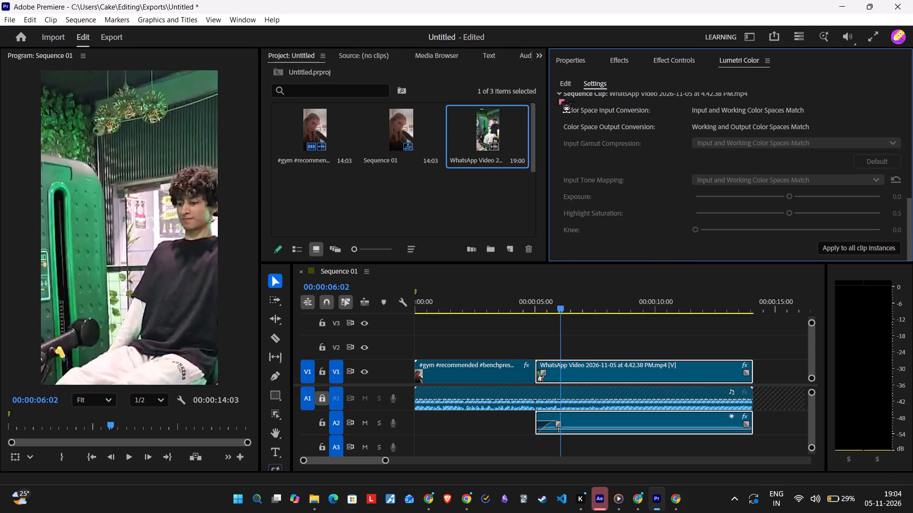
pyautogui.click(558, 87)
pyautogui.click(560, 82)
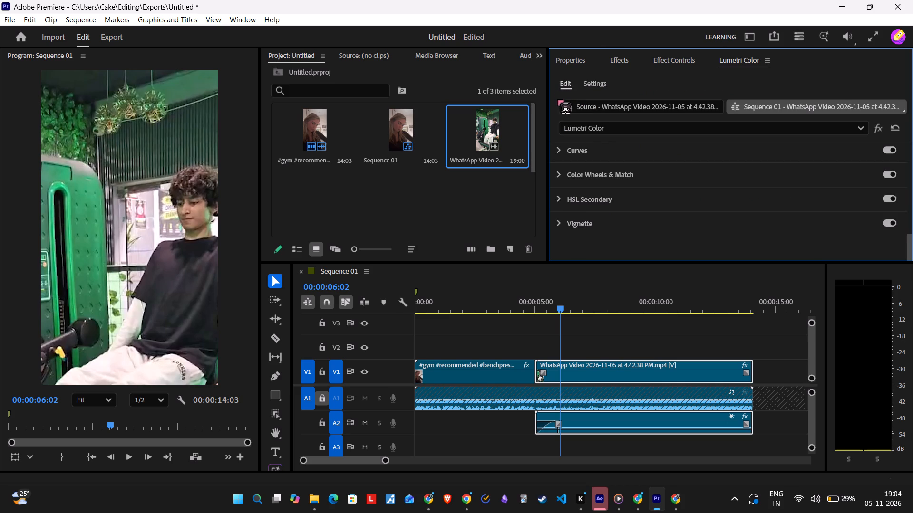
# Look through the Lumetri correction sections for the WhatsApp clip, from Basic Correction to Vignette.
pyautogui.scroll(-4, 601, 172)
pyautogui.scroll(20, 601, 172)
pyautogui.scroll(9, 601, 172)
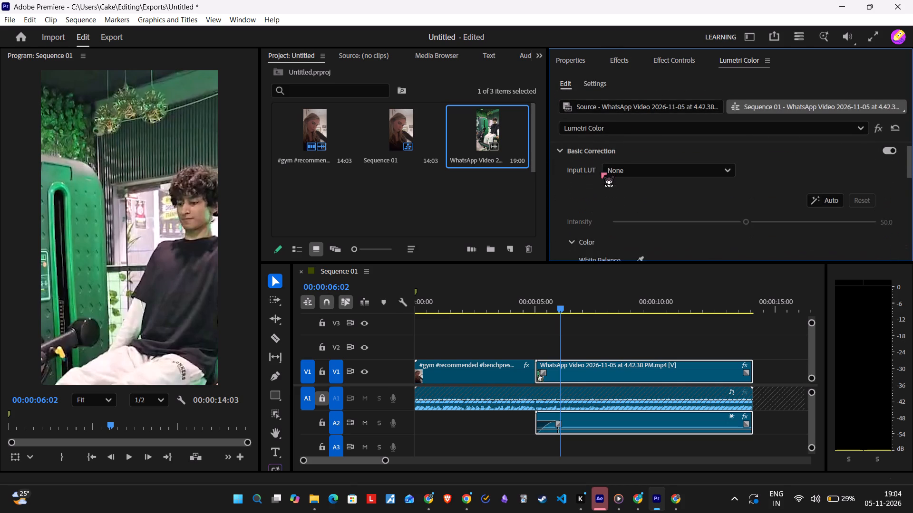
pyautogui.scroll(19, 601, 172)
pyautogui.scroll(-7, 591, 188)
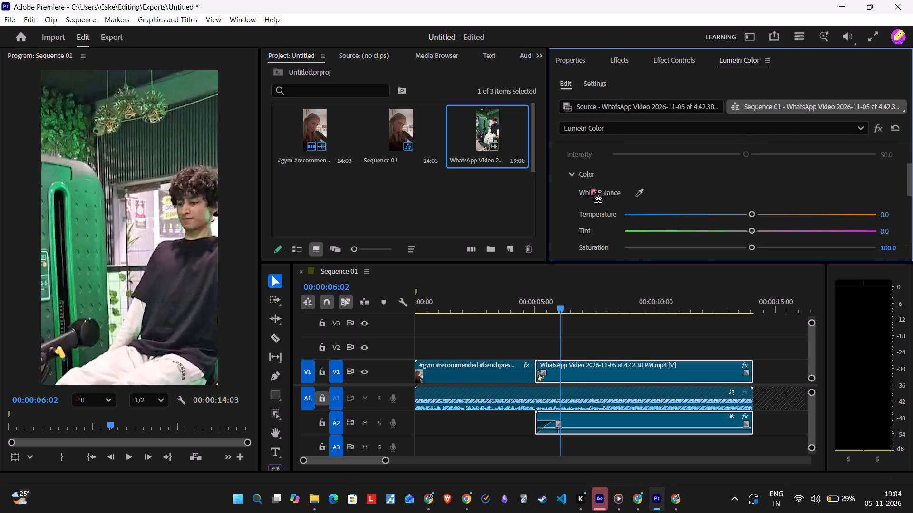
pyautogui.scroll(-17, 590, 189)
pyautogui.scroll(-7, 579, 224)
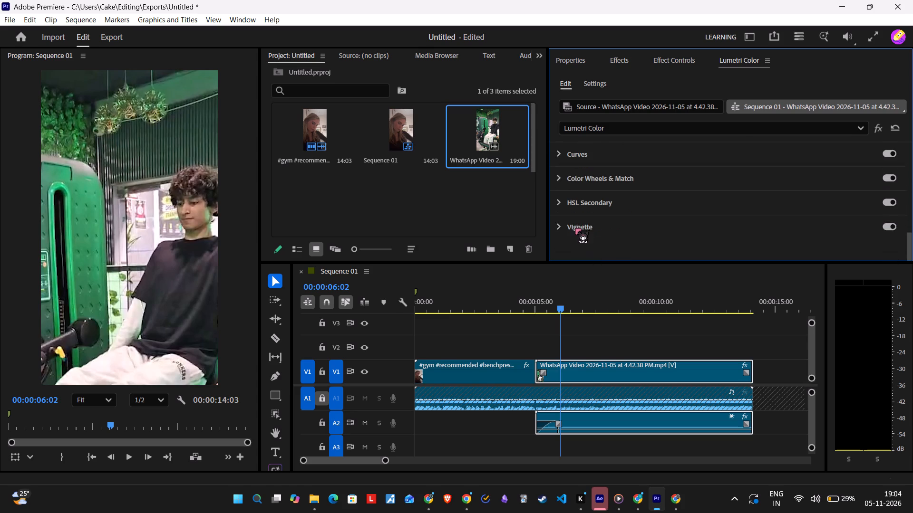
pyautogui.scroll(11, 575, 228)
pyautogui.scroll(-6, 576, 228)
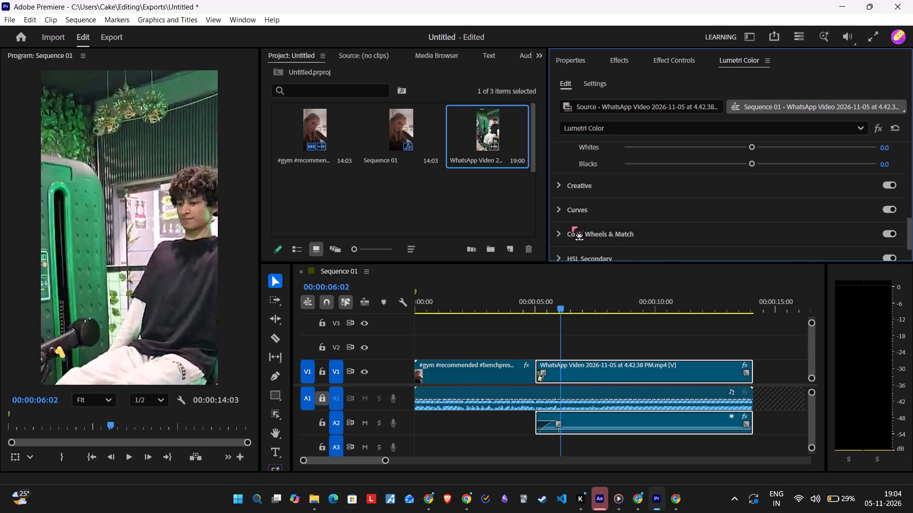
# Inspect the Creative section's adjustments for the WhatsApp clip and collapse the Adjustments group.
pyautogui.click(590, 184)
pyautogui.click(585, 158)
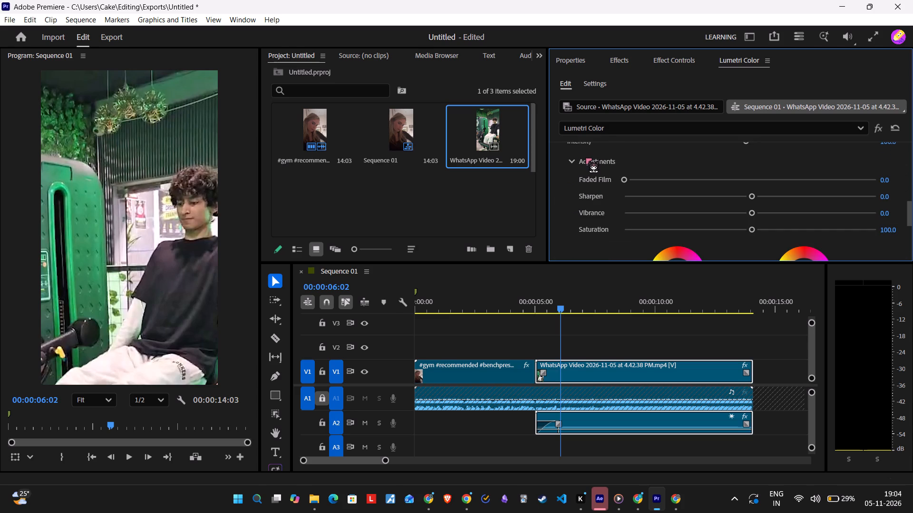
pyautogui.click(583, 163)
pyautogui.click(581, 159)
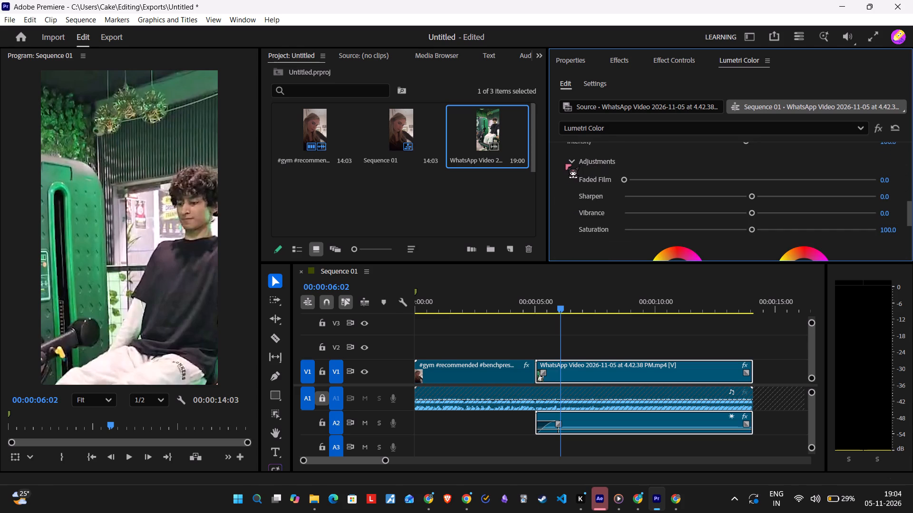
pyautogui.click(565, 163)
pyautogui.click(568, 162)
pyautogui.click(570, 159)
pyautogui.click(570, 159)
pyautogui.doubleClick(570, 159)
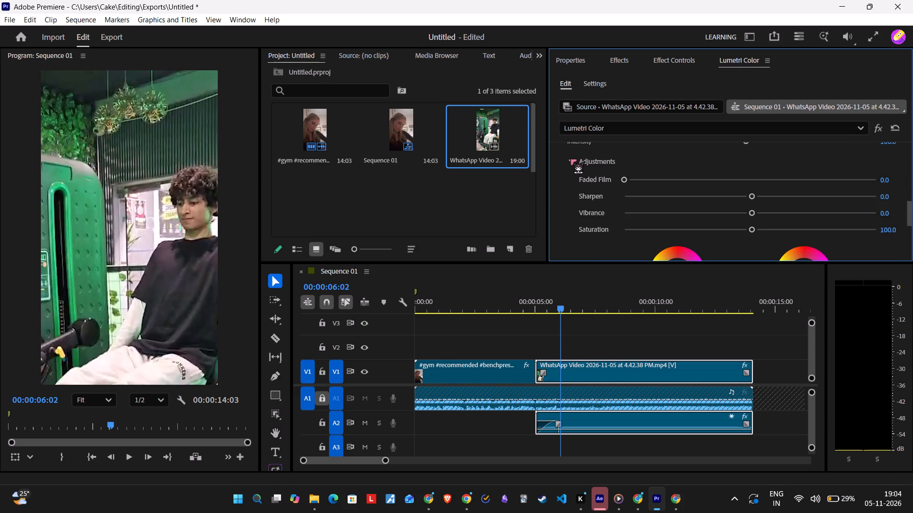
pyautogui.doubleClick(570, 159)
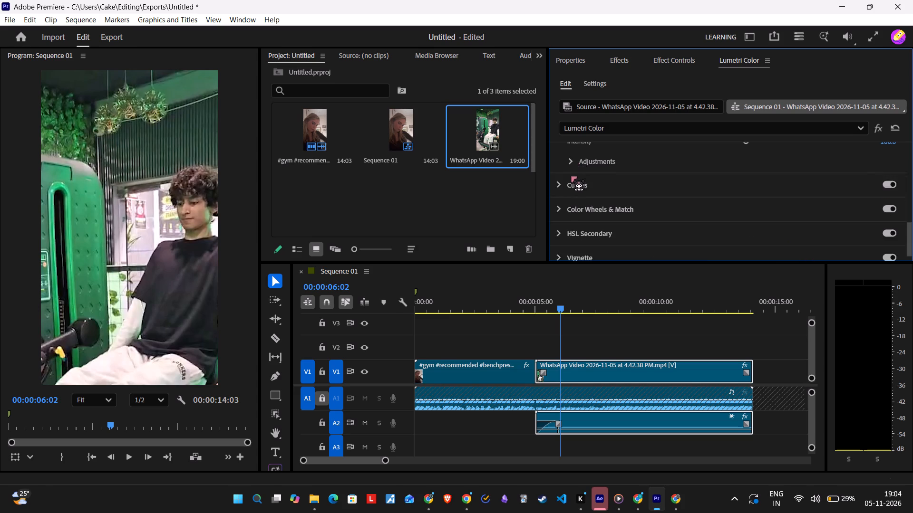
# Inspect the Lumetri Curves section for the WhatsApp clip, including the hue saturation curves, and collapse it again.
pyautogui.click(565, 186)
pyautogui.scroll(4, 581, 172)
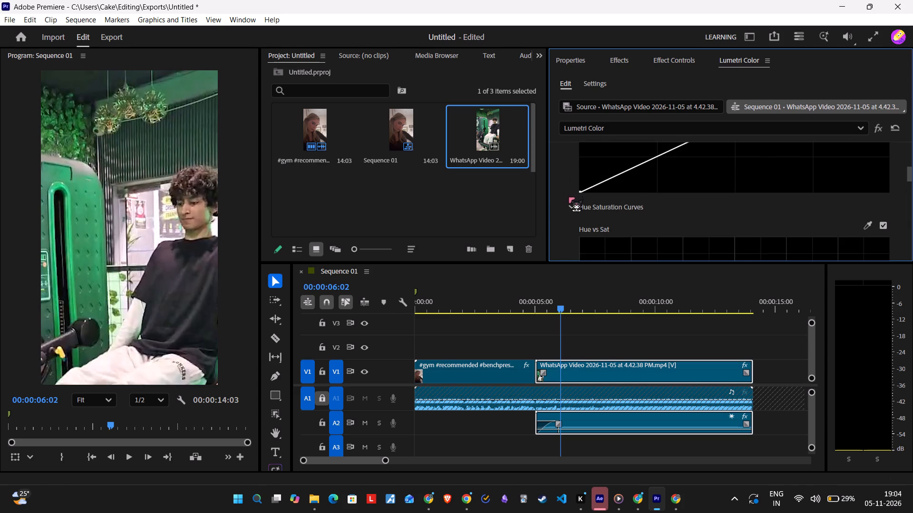
pyautogui.scroll(20, 568, 197)
pyautogui.scroll(1, 568, 197)
pyautogui.click(566, 209)
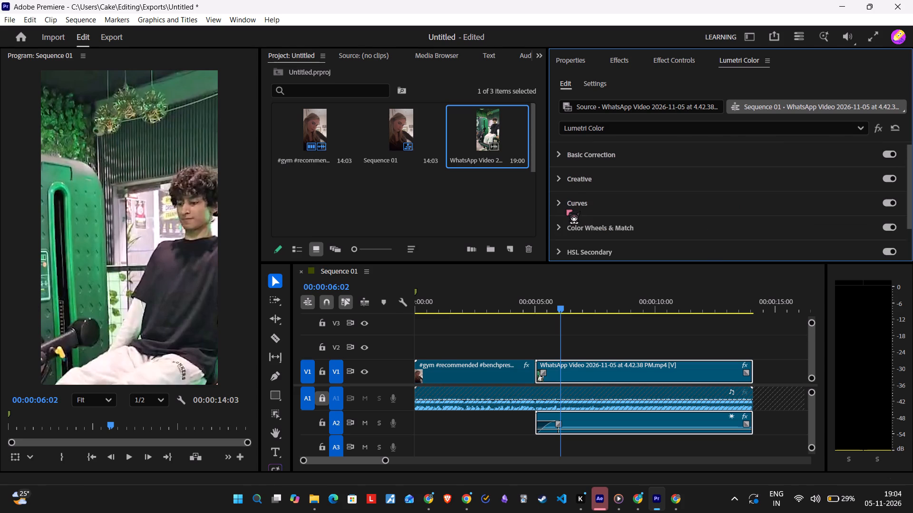
pyautogui.click(569, 204)
pyautogui.click(569, 204)
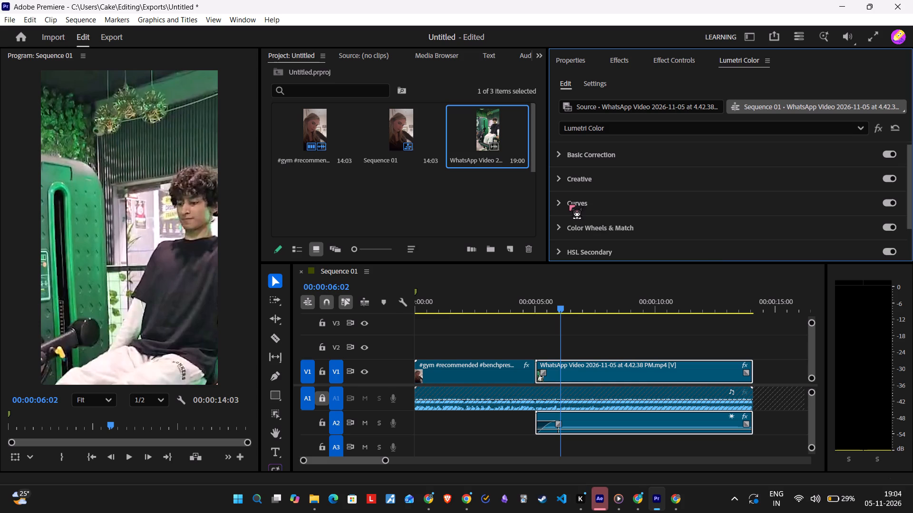
pyautogui.click(569, 204)
pyautogui.click(569, 204)
pyautogui.click(569, 204)
pyautogui.click(847, 0)
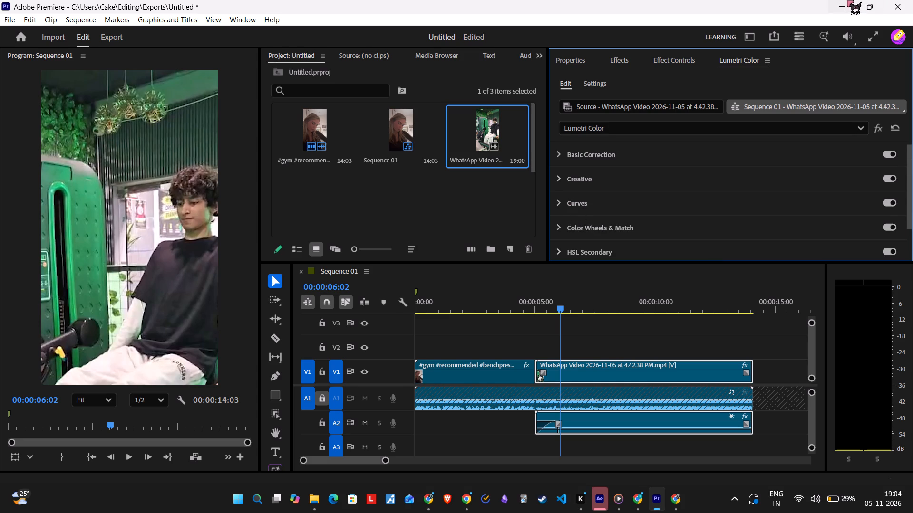